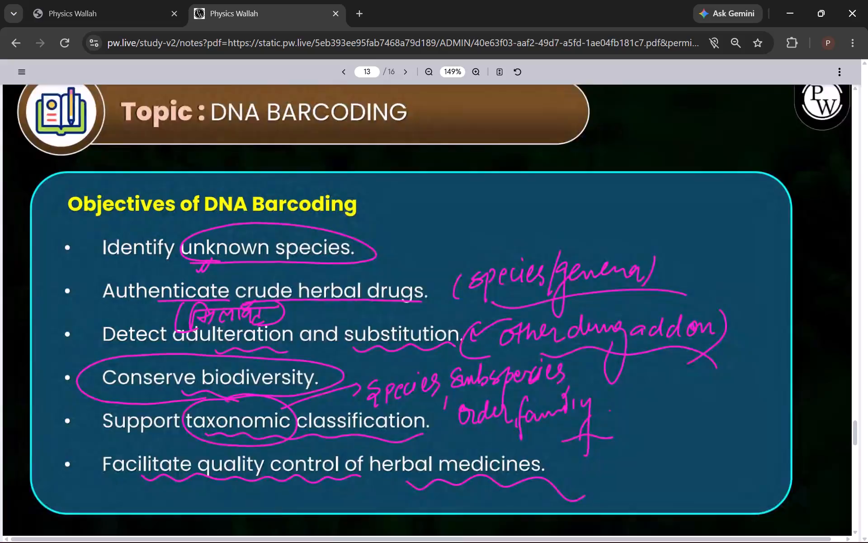
Skim the closing pages of the DNA Barcoding notes, including the revision and summary pages, and close the PDF.
scroll(691, 321, down, 10)
scroll(691, 322, up, 5)
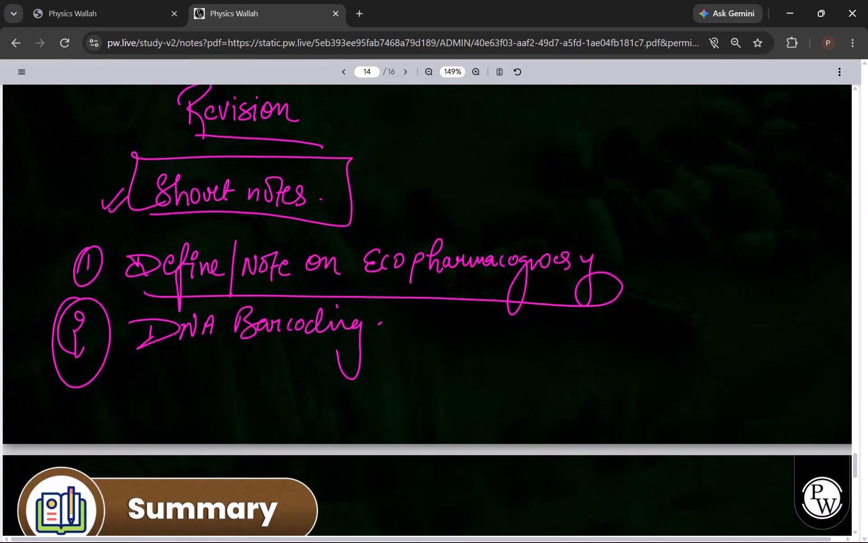
scroll(691, 329, down, 6)
click(336, 9)
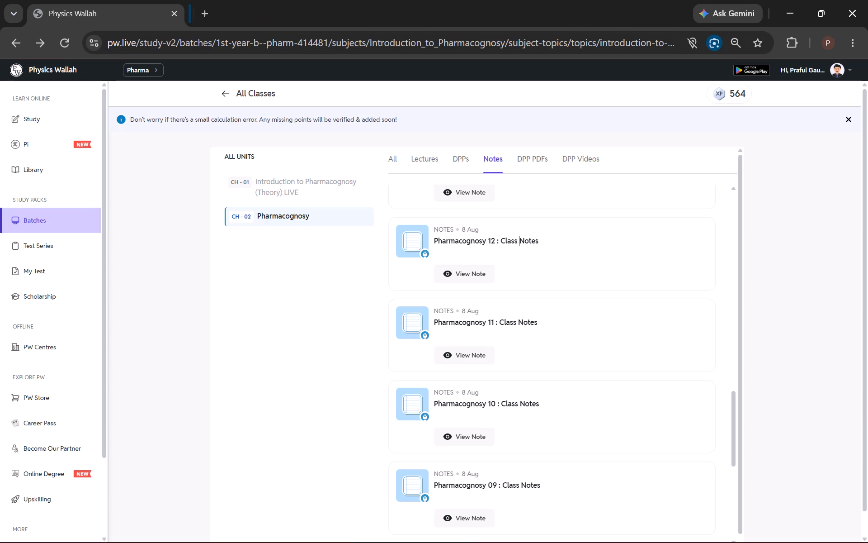
Look over the Pharmacognosy class notes list, and close the browser to return to the desktop.
scroll(594, 293, up, 3)
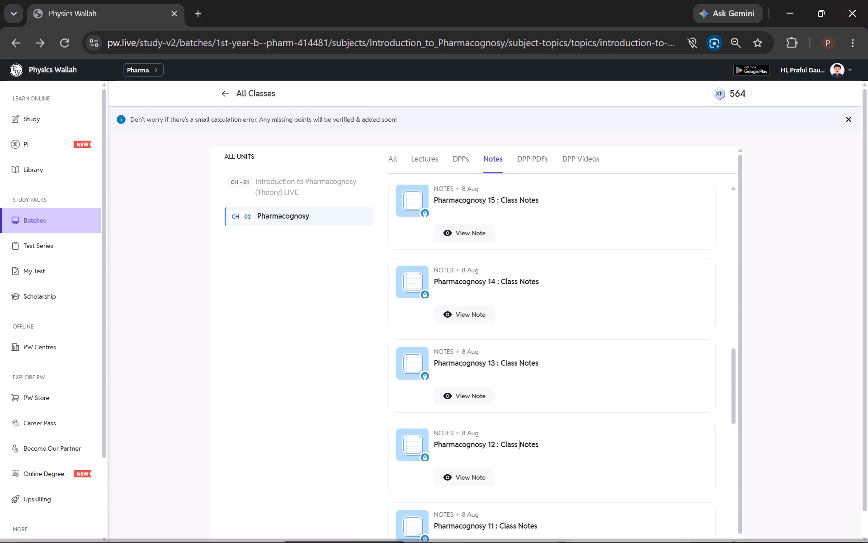
scroll(748, 277, down, 3)
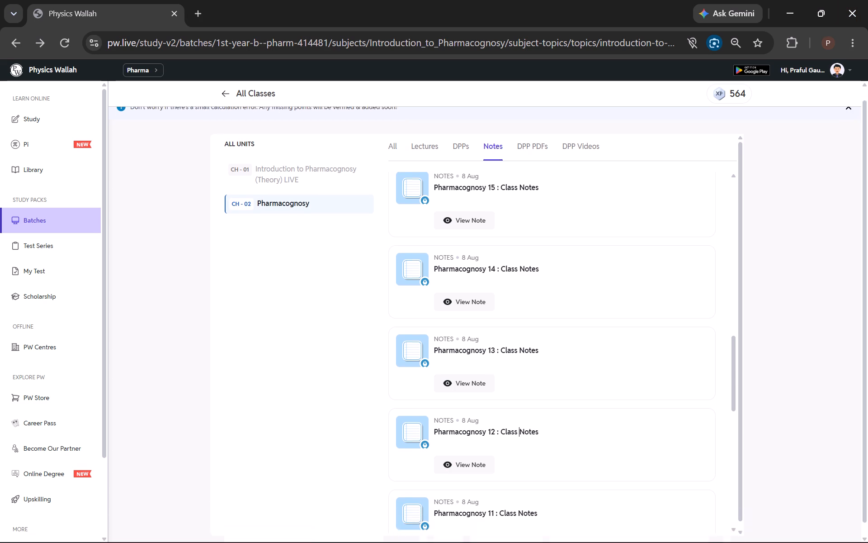
scroll(799, 249, up, 3)
click(867, 2)
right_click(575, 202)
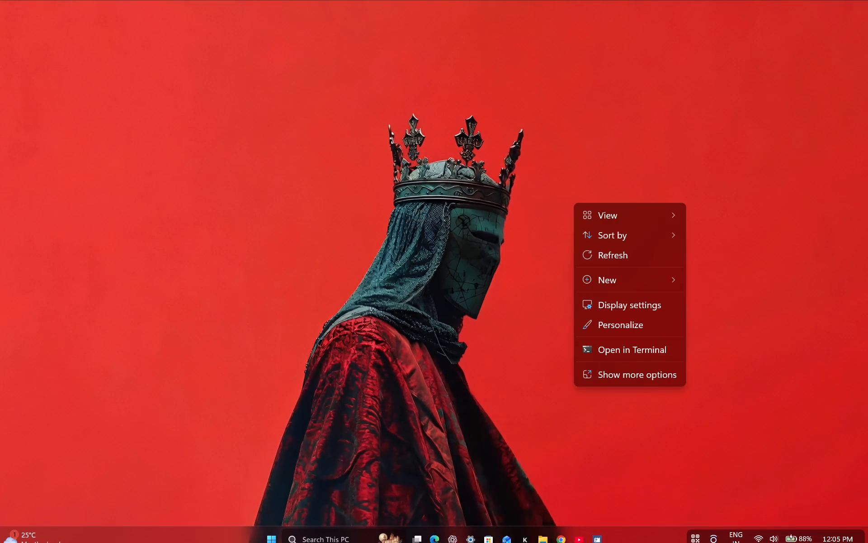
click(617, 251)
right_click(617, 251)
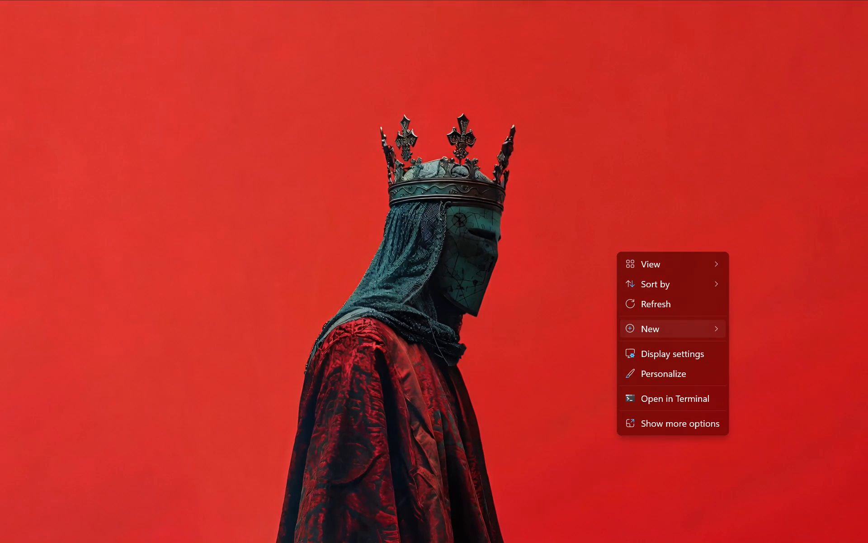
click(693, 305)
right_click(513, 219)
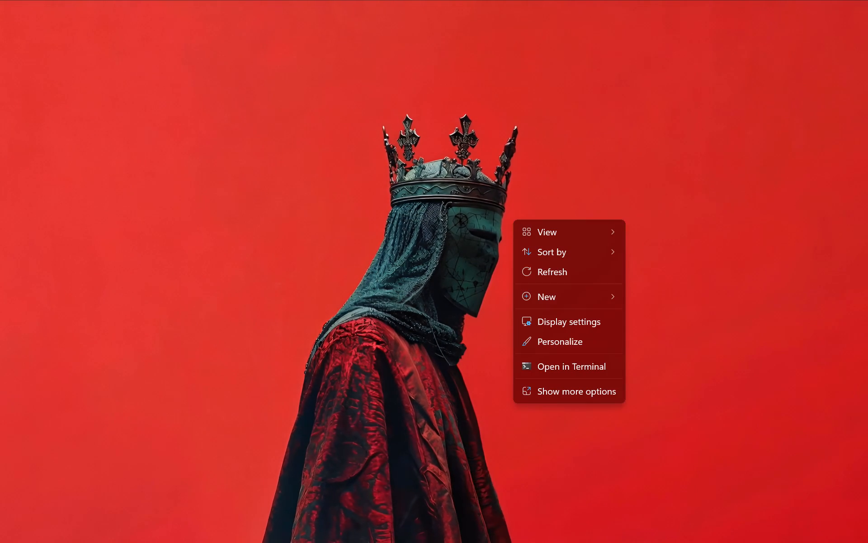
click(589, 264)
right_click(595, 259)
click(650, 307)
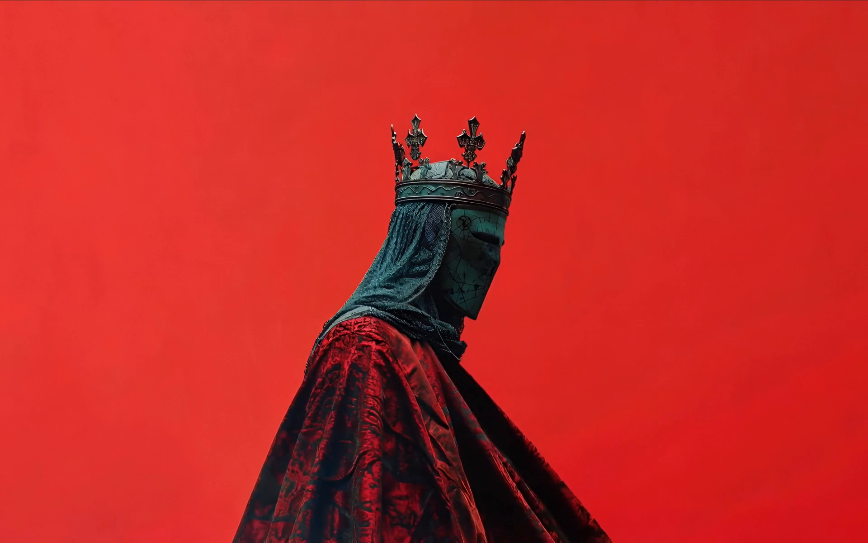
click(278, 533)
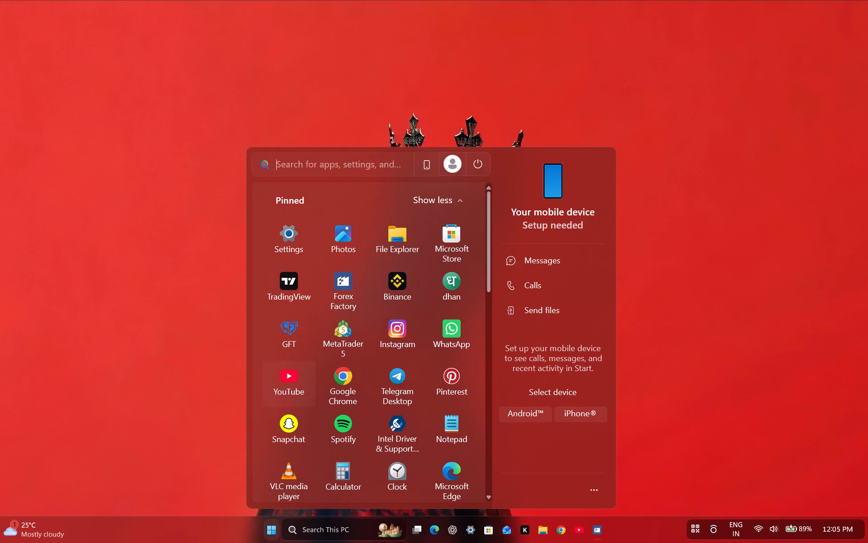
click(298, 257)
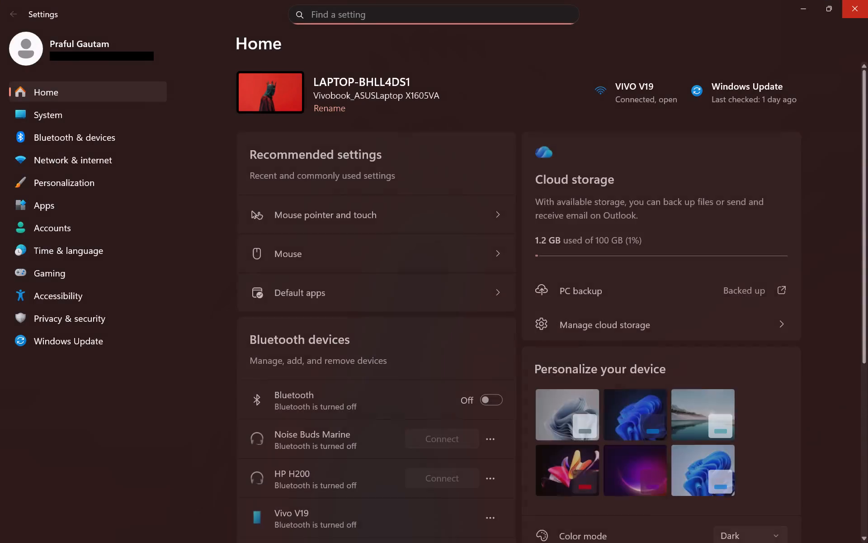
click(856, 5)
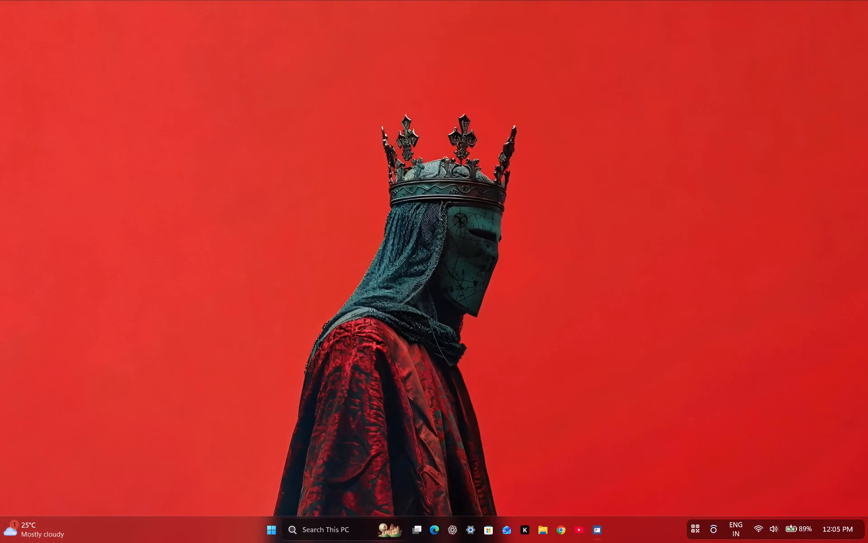
Open TradingView.
click(270, 535)
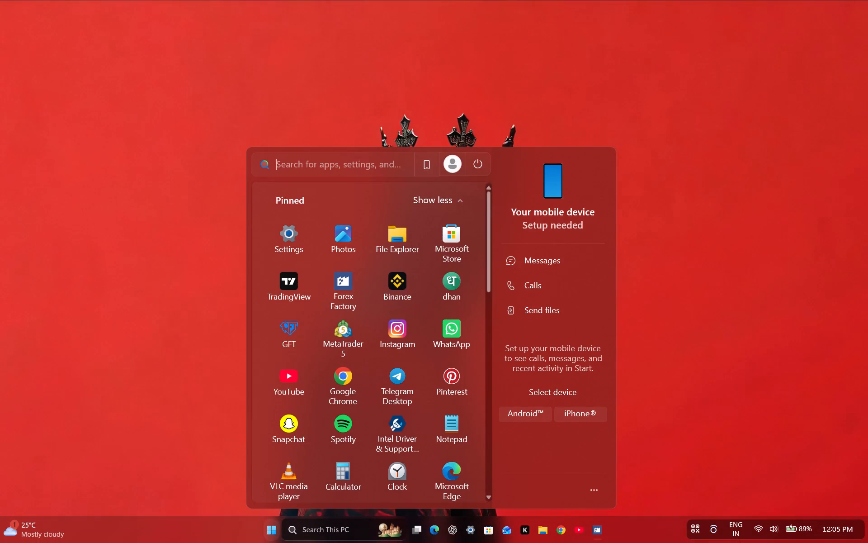
click(283, 295)
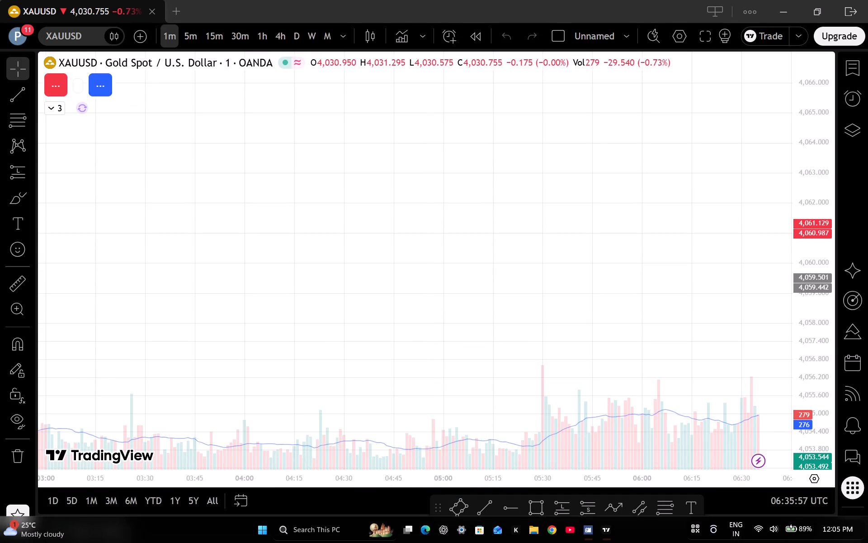
Reset the view of the 1-minute XAUUSD chart to bring the latest candles into frame.
scroll(621, 255, down, 3)
scroll(629, 267, up, 2)
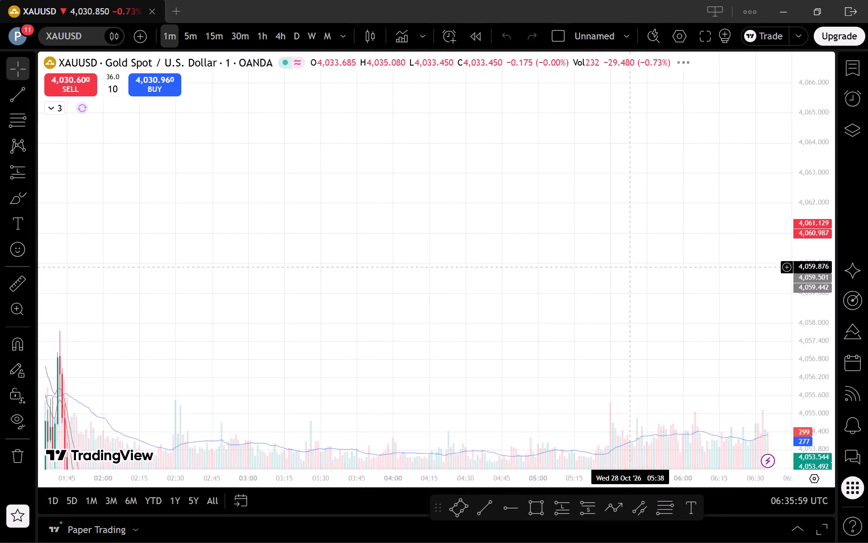
click(471, 440)
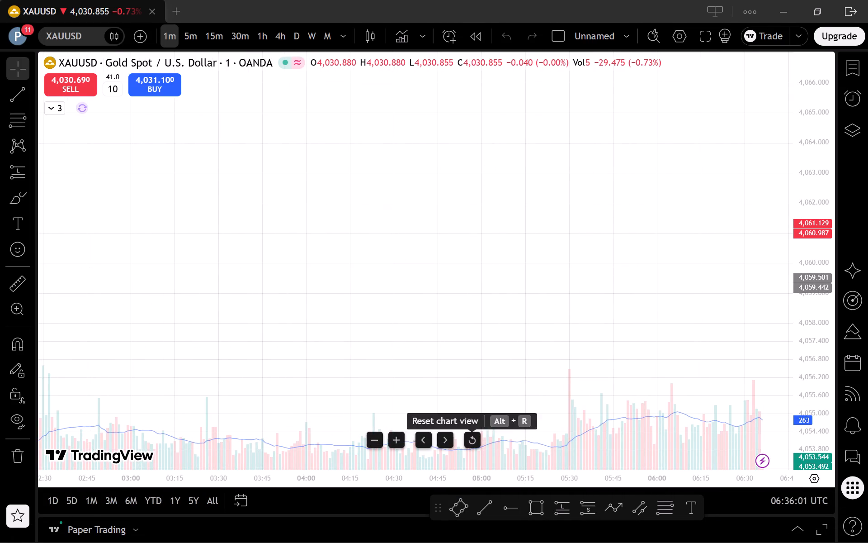
scroll(587, 385, up, 4)
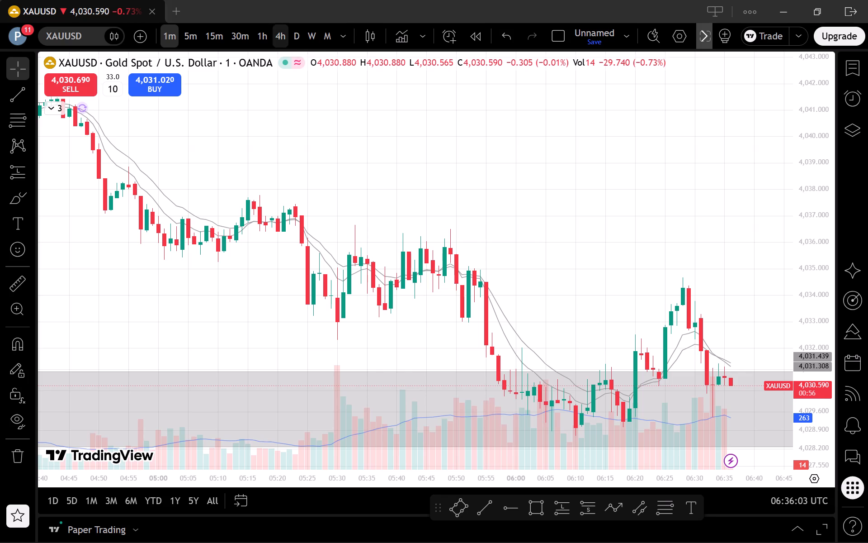
Switch XAUUSD to the daily timeframe and examine the recent candles against the horizontal support lines below them.
click(297, 32)
scroll(804, 375, down, 2)
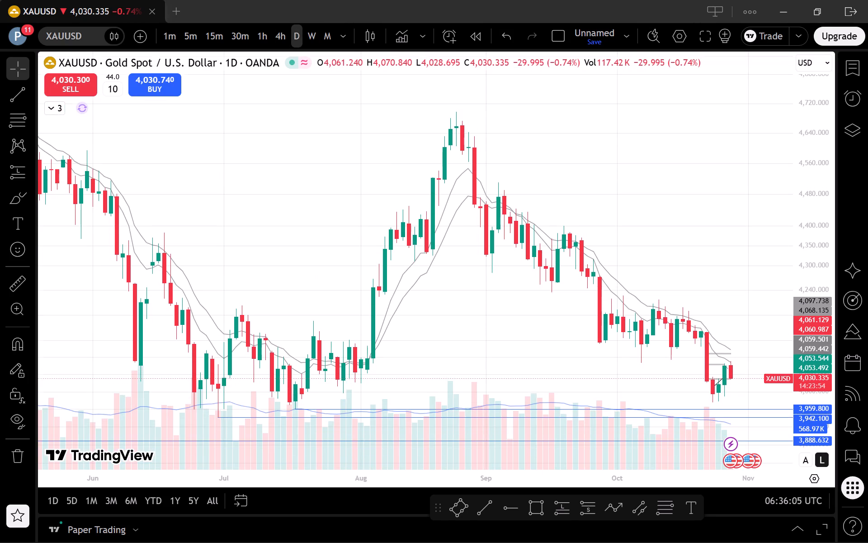
drag(810, 285, 821, 328)
drag(815, 401, 812, 240)
scroll(752, 366, up, 2)
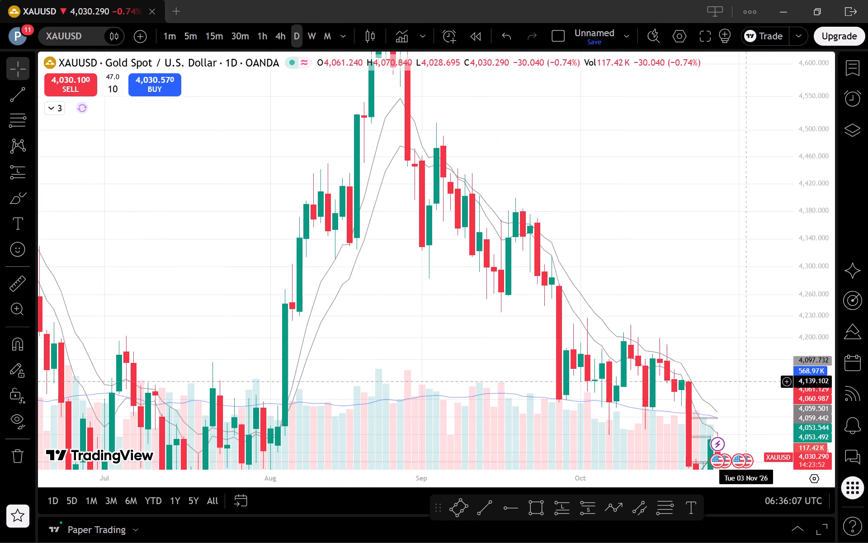
drag(754, 420, 663, 193)
scroll(697, 292, up, 2)
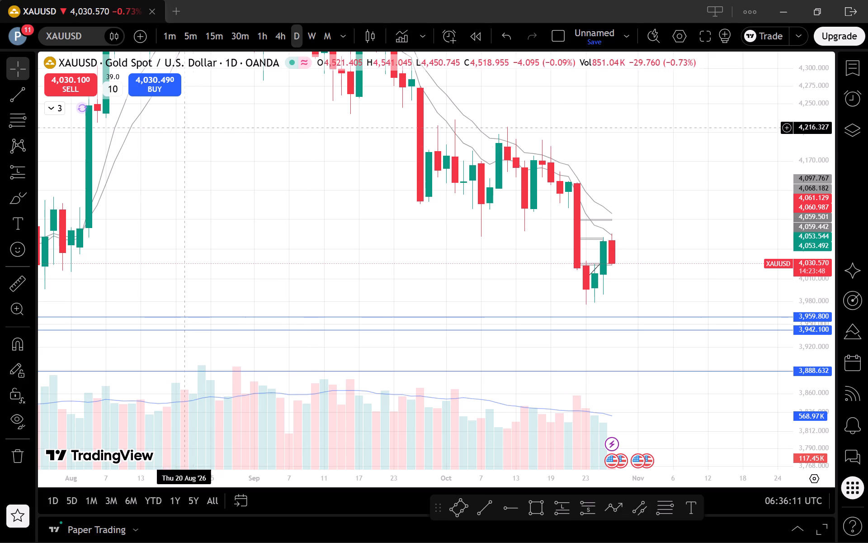
Switch XAUUSD to the 5-minute timeframe, reset the chart view and examine the latest move into the lower grey zone.
click(196, 39)
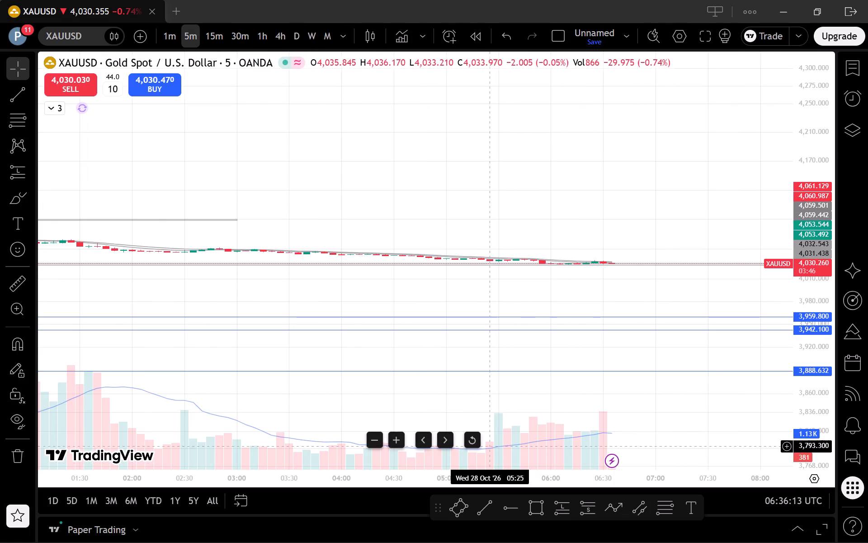
click(469, 438)
scroll(596, 347, down, 3)
drag(648, 337, 627, 339)
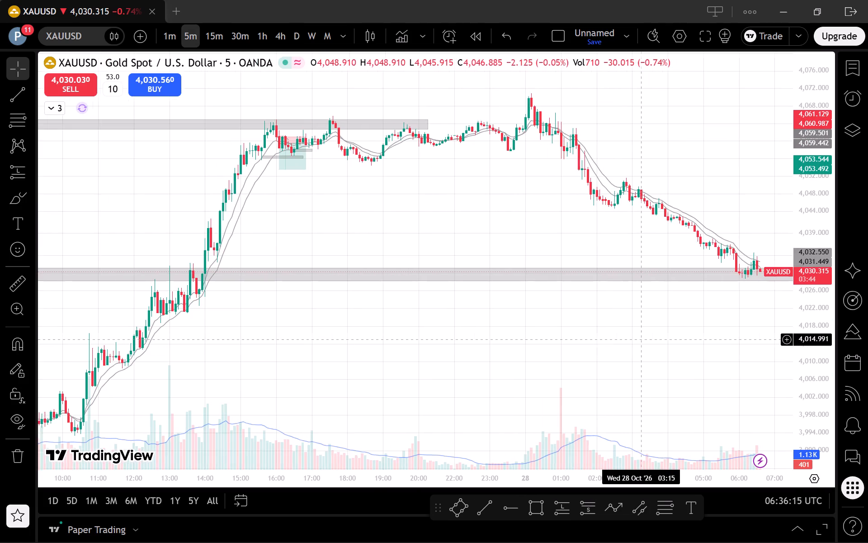
drag(627, 339, 542, 339)
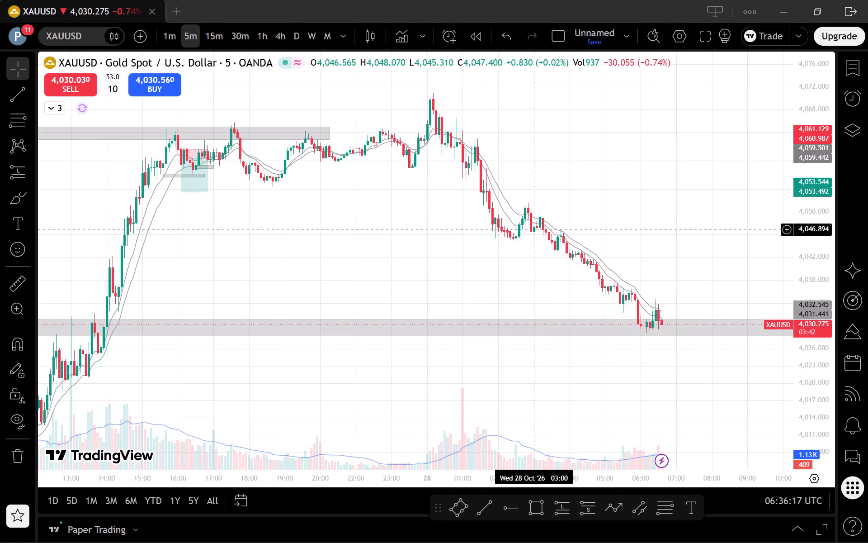
Switch XAUUSD to the 15-minute timeframe and examine recent price action between the marked grey zones.
click(199, 27)
click(219, 38)
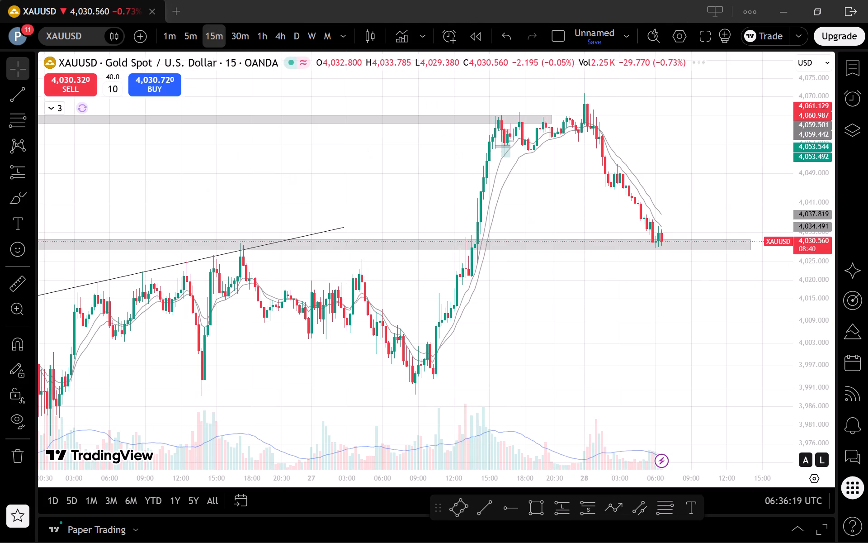
drag(807, 219, 814, 320)
scroll(774, 278, down, 3)
drag(749, 270, 658, 329)
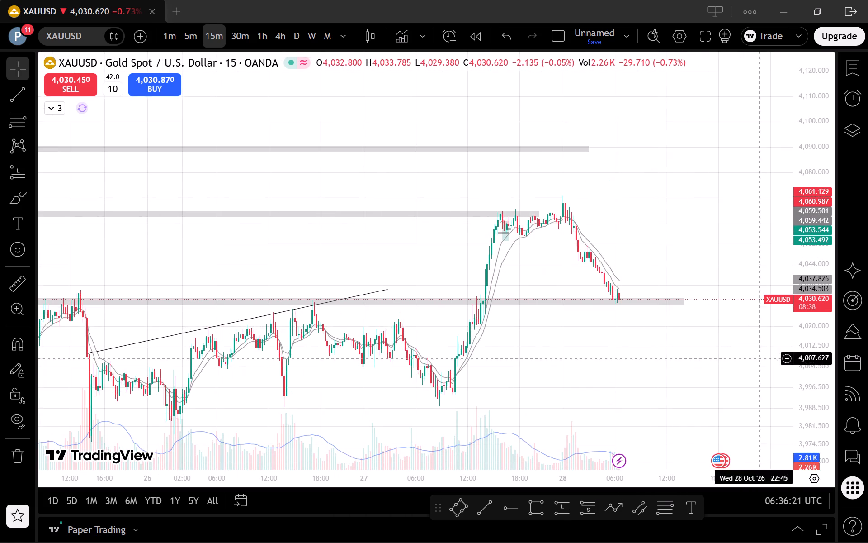
drag(811, 391, 811, 322)
scroll(703, 362, up, 4)
drag(698, 343, 706, 283)
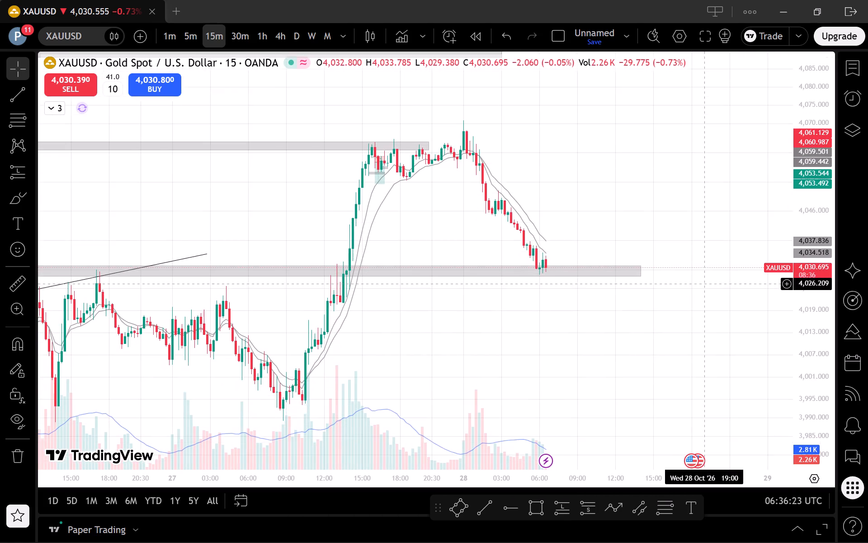
drag(706, 283, 707, 280)
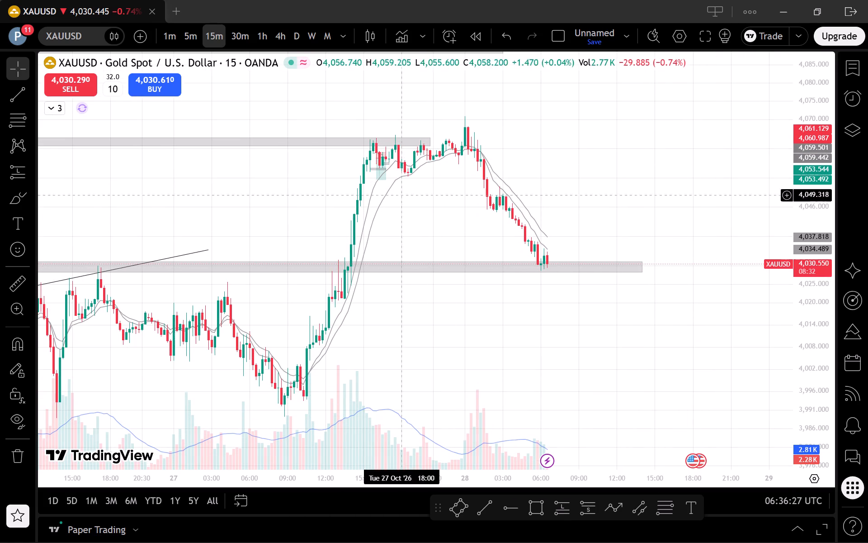
Switch XAUUSD to the 1-minute timeframe and examine the candles inside the lower grey zone up close.
click(178, 21)
click(174, 27)
scroll(645, 318, down, 4)
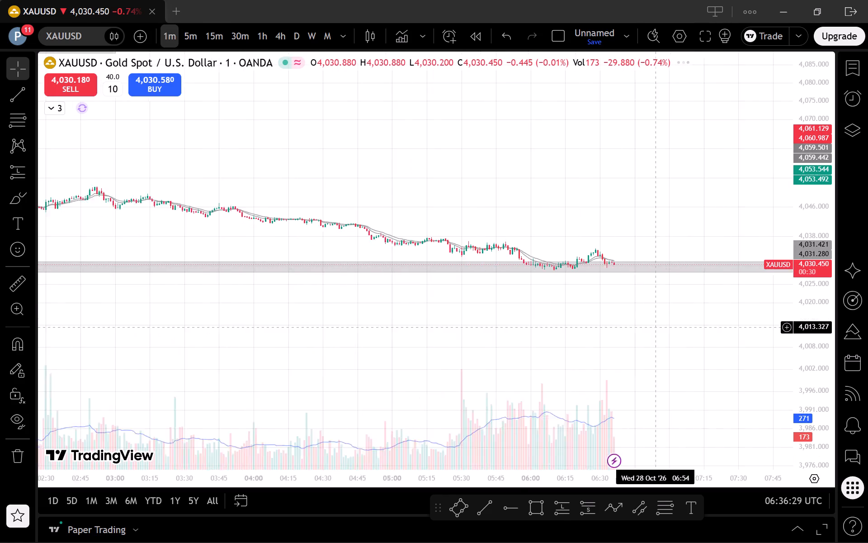
drag(813, 431, 760, 104)
scroll(693, 240, up, 2)
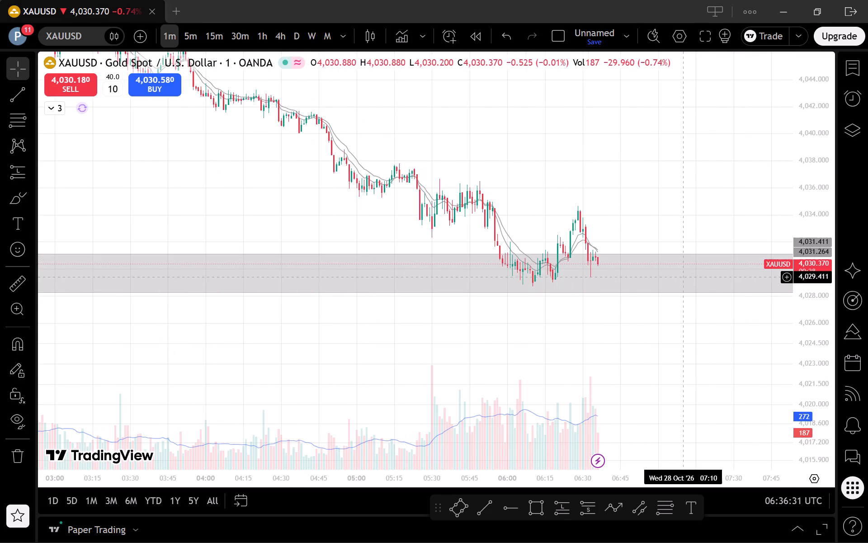
Return XAUUSD to the 5-minute timeframe and examine the latest decline and the price's position in the lower grey zone.
click(196, 34)
scroll(674, 290, up, 3)
drag(832, 244, 819, 338)
drag(816, 356, 810, 377)
scroll(709, 318, down, 3)
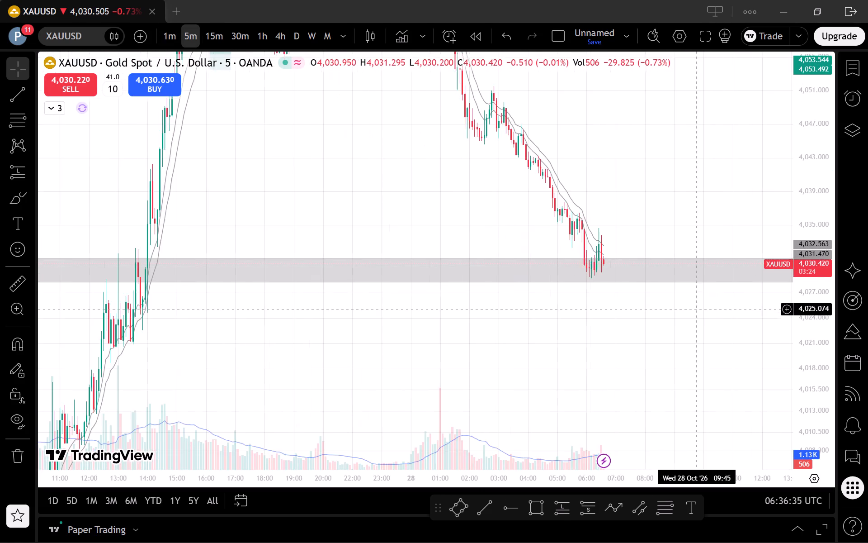
scroll(692, 307, down, 3)
scroll(692, 307, up, 4)
drag(816, 257, 818, 273)
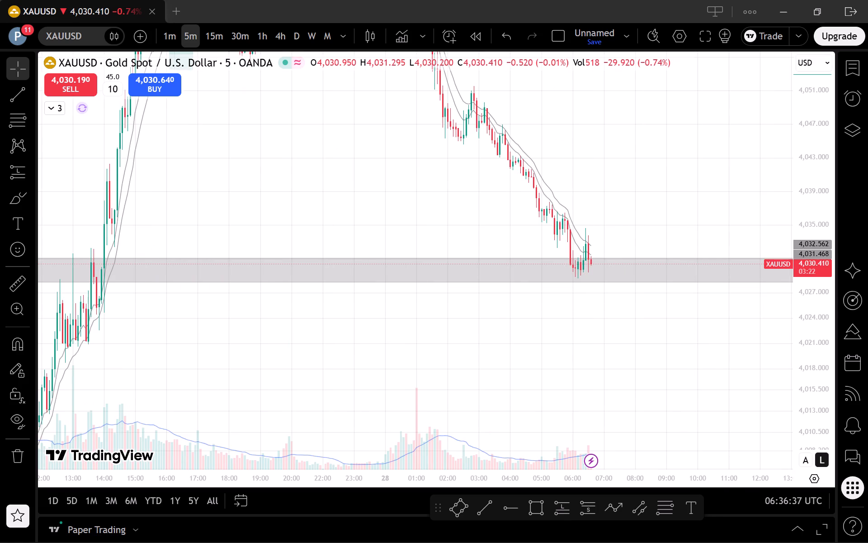
drag(818, 273, 820, 341)
scroll(645, 278, down, 1)
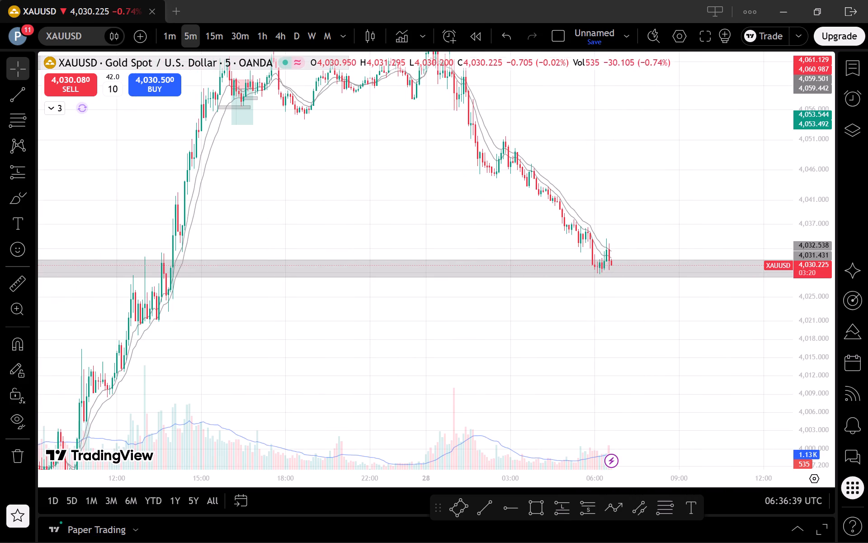
Switch XAUUSD to the 1-hour timeframe and examine the candles against the grey zones and the rising trendline.
click(264, 38)
drag(802, 157, 803, 171)
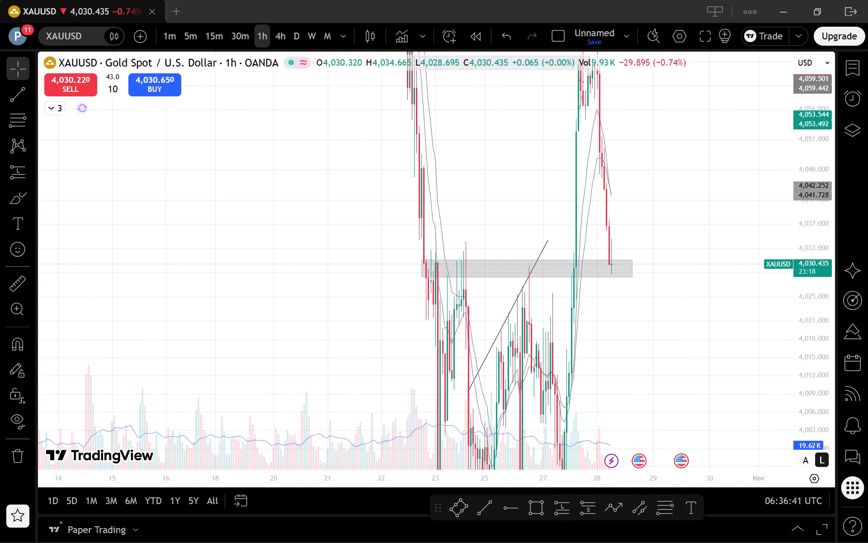
drag(803, 171, 795, 418)
scroll(689, 288, up, 4)
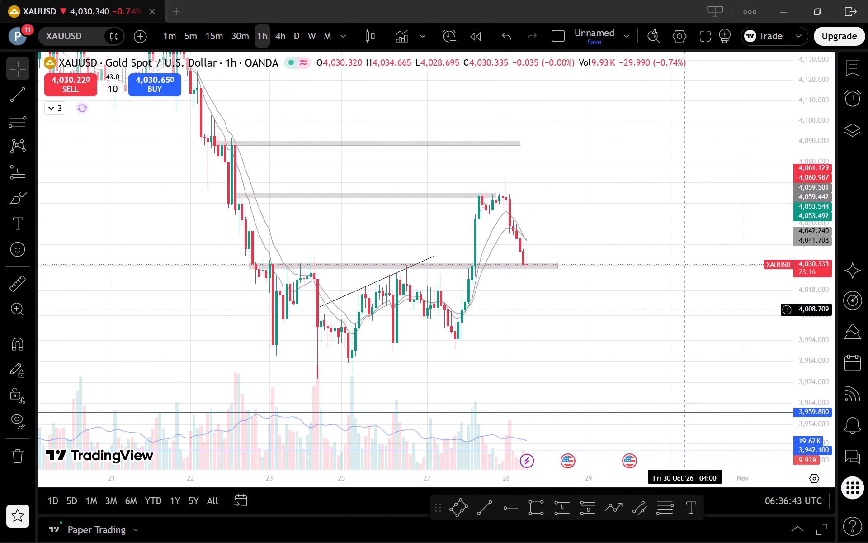
drag(681, 323, 728, 332)
drag(813, 390, 776, 230)
scroll(649, 256, up, 3)
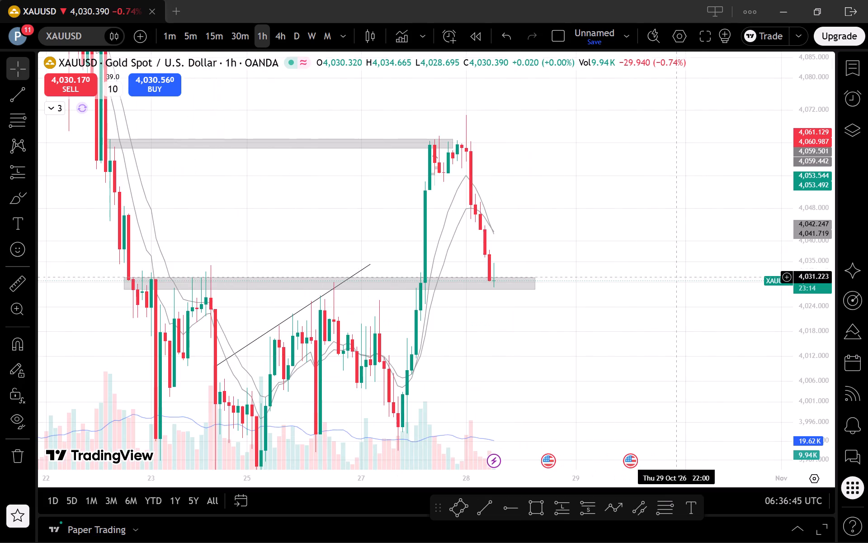
scroll(704, 325, down, 1)
drag(822, 293, 822, 359)
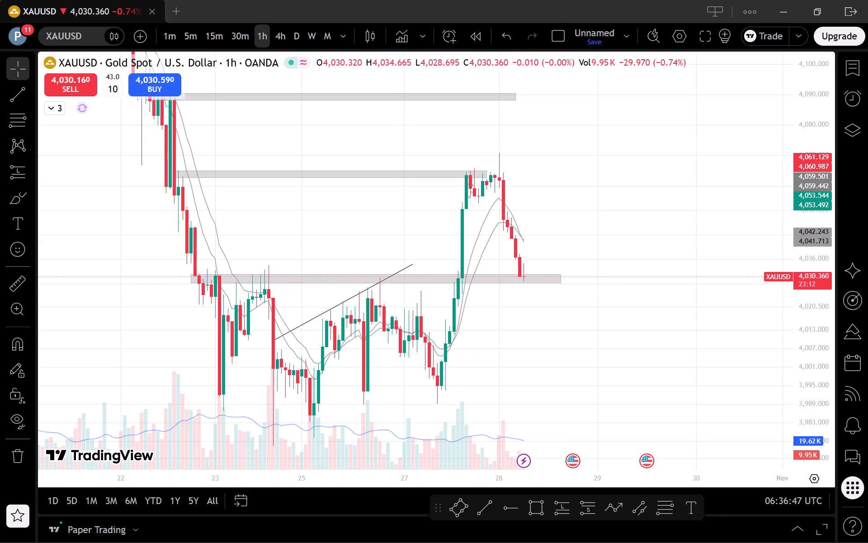
Switch XAUUSD to the 30-minute timeframe and examine the decline into the lower grey zone.
click(246, 29)
scroll(622, 311, down, 1)
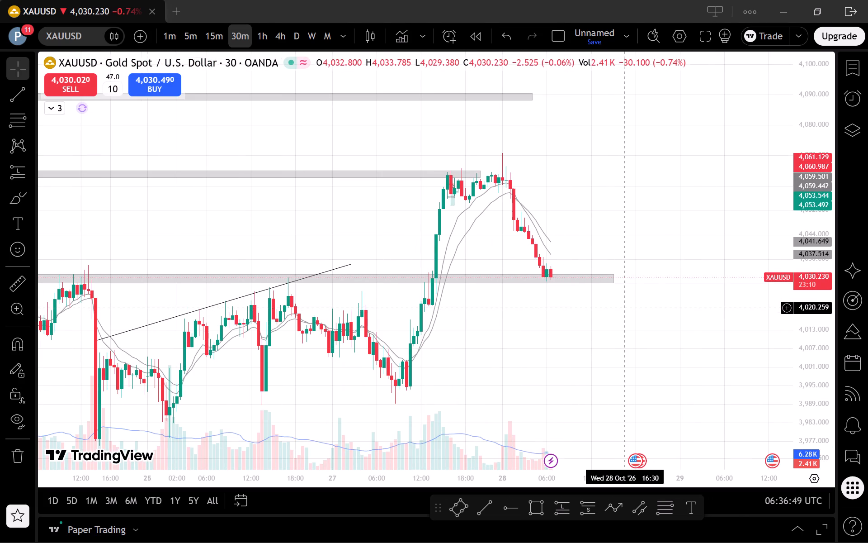
Switch XAUUSD to the 5-minute timeframe, dismiss the advertisement and examine the latest candles in the lower grey zone.
click(197, 36)
scroll(724, 341, down, 3)
drag(815, 424, 786, 218)
scroll(750, 400, up, 3)
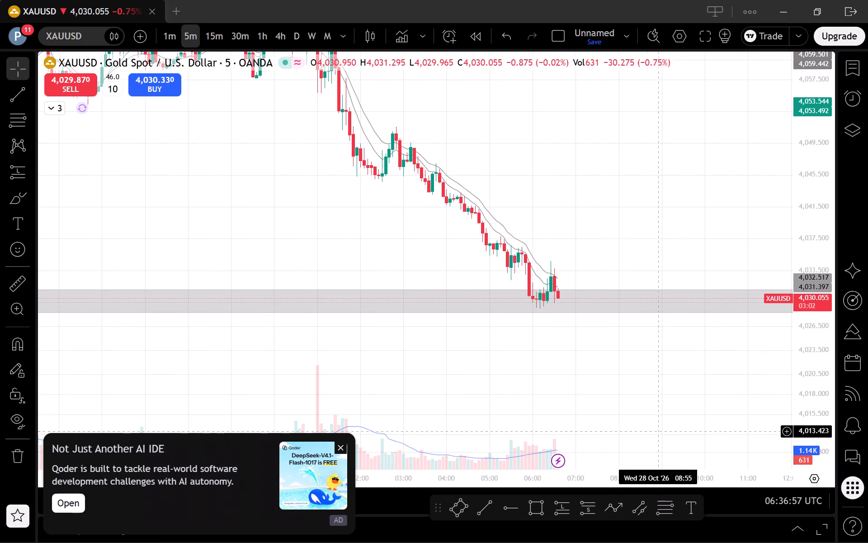
click(343, 447)
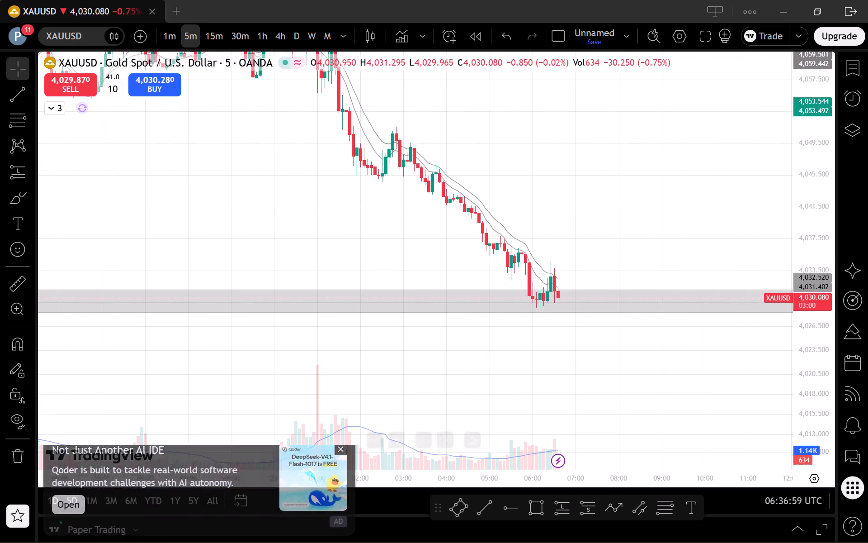
scroll(588, 376, up, 1)
Compare the candles inside the lower grey zone on the 1-minute and 5-minute timeframes.
click(168, 26)
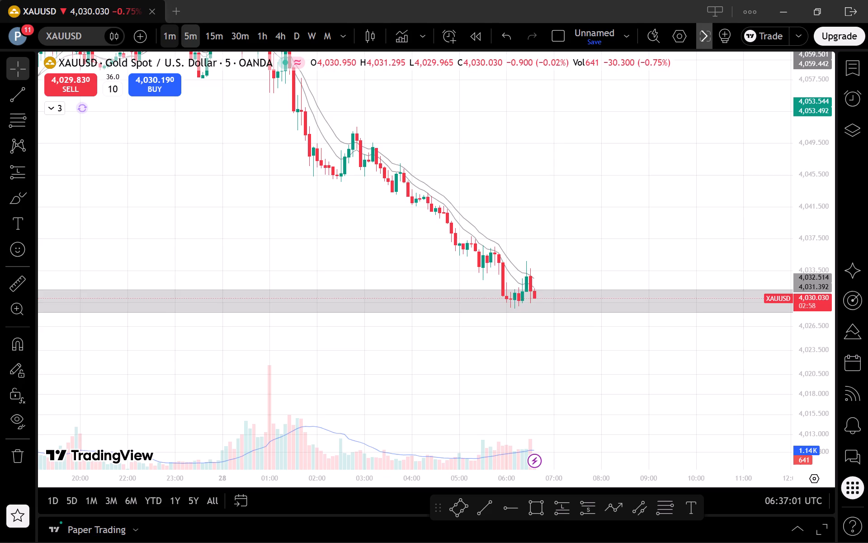
scroll(693, 281, down, 2)
drag(806, 376, 760, 200)
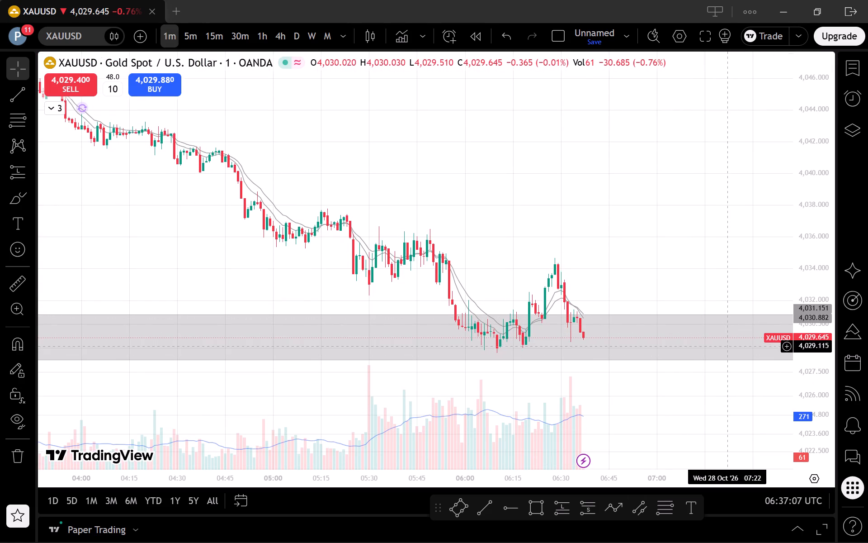
click(192, 42)
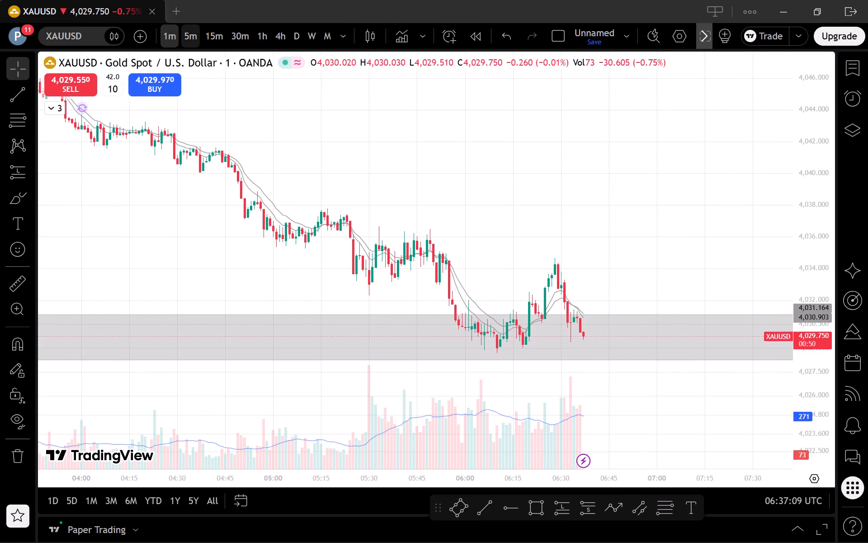
drag(807, 204, 816, 366)
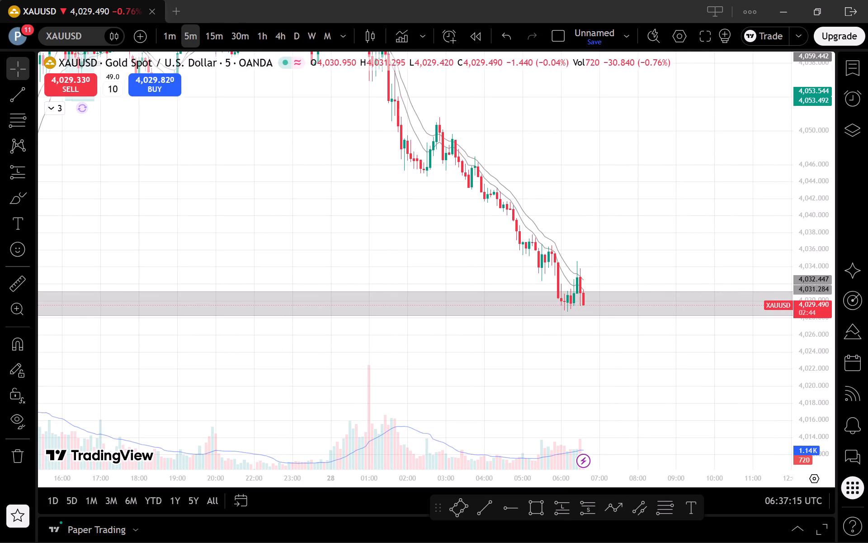
Switch XAUUSD to the 15-minute timeframe and examine the rally and decline between the two grey zones and the trendline.
click(219, 32)
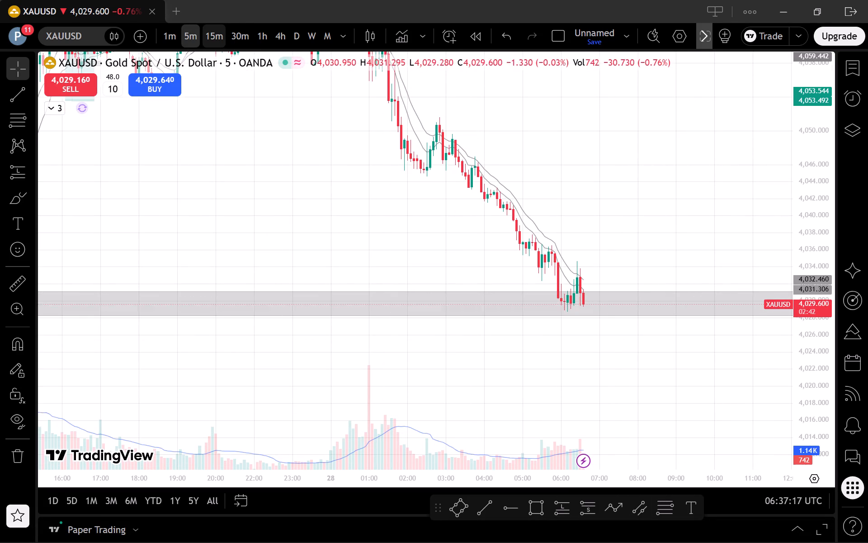
scroll(662, 291, up, 2)
drag(831, 210, 808, 418)
scroll(702, 346, down, 3)
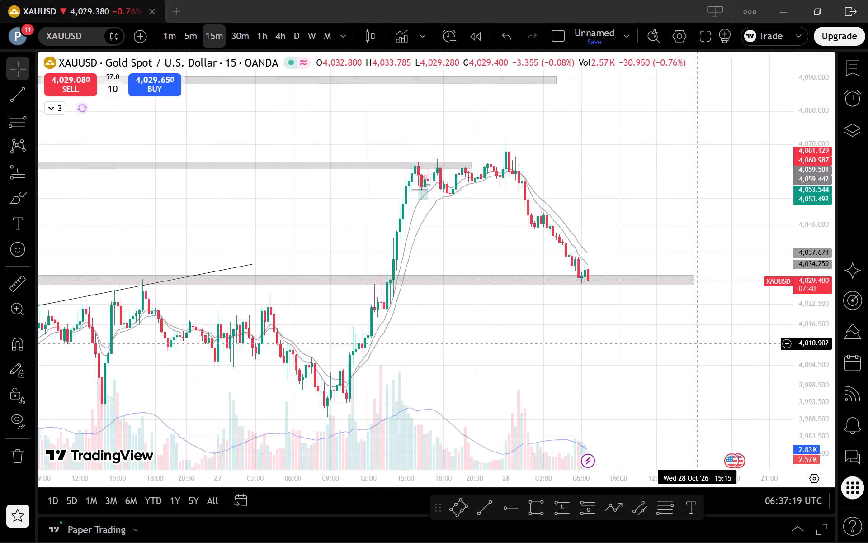
drag(811, 373, 802, 343)
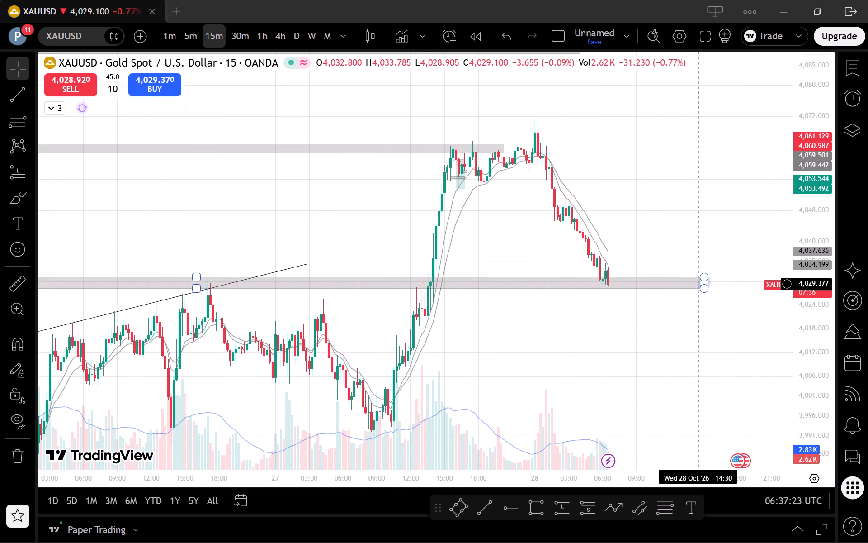
drag(528, 438, 610, 320)
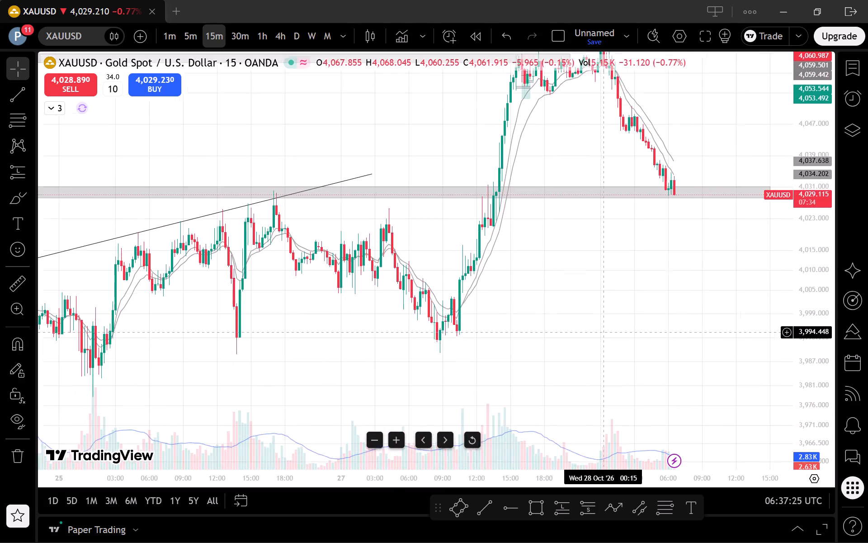
drag(610, 320, 604, 309)
drag(577, 325, 662, 299)
scroll(609, 275, down, 4)
scroll(587, 260, up, 4)
drag(592, 258, 462, 310)
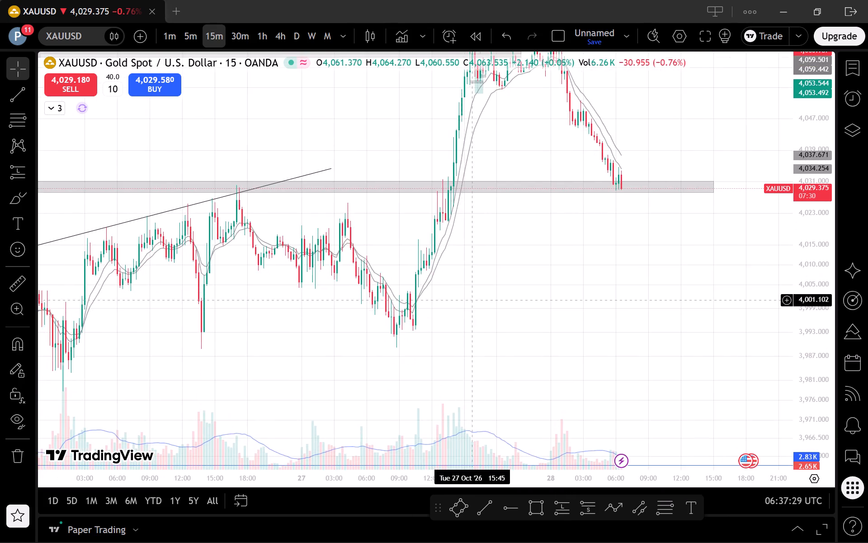
scroll(513, 285, down, 8)
scroll(537, 286, up, 7)
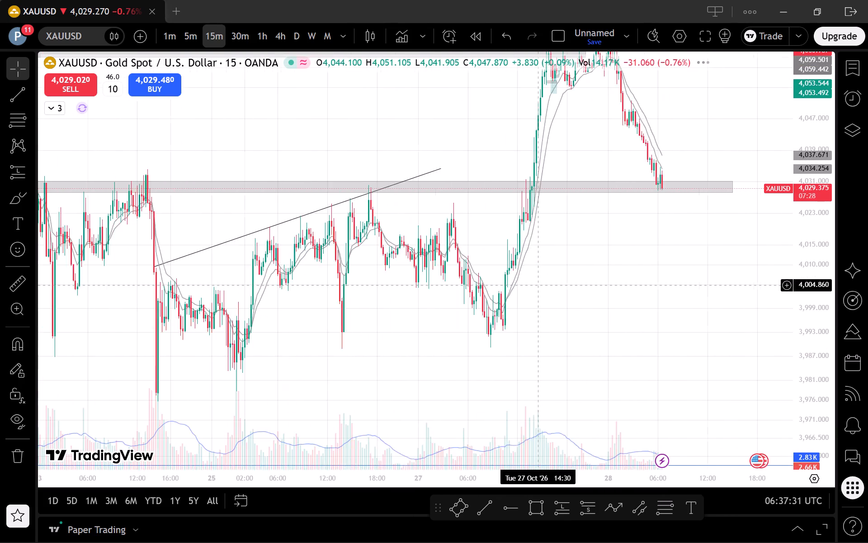
scroll(537, 286, up, 3)
drag(524, 286, 587, 399)
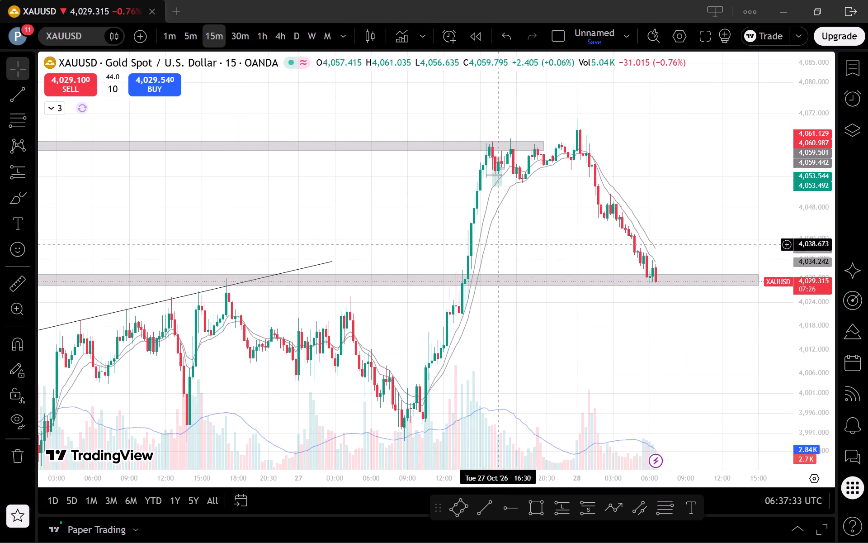
Switch XAUUSD to the 1-minute timeframe and examine the 27 October afternoon candles around the short-position drawings and upper grey zone.
click(186, 33)
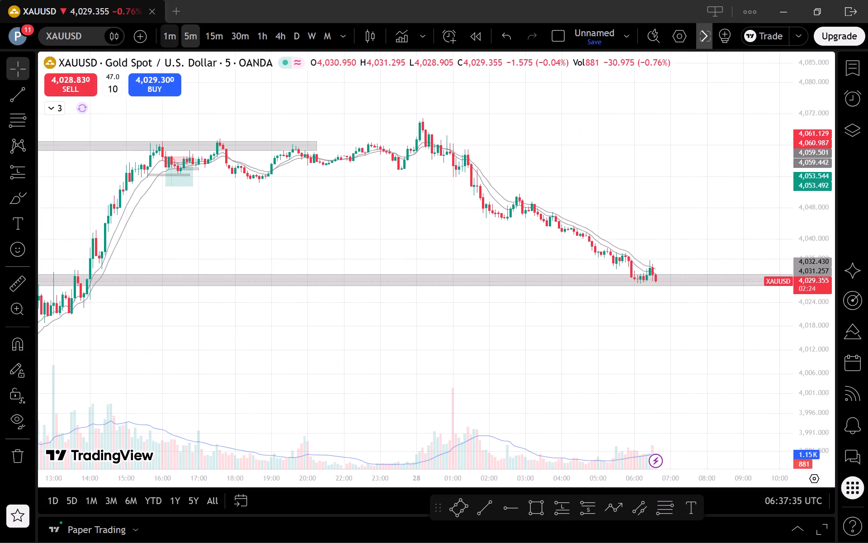
click(172, 34)
click(467, 436)
scroll(503, 411, down, 5)
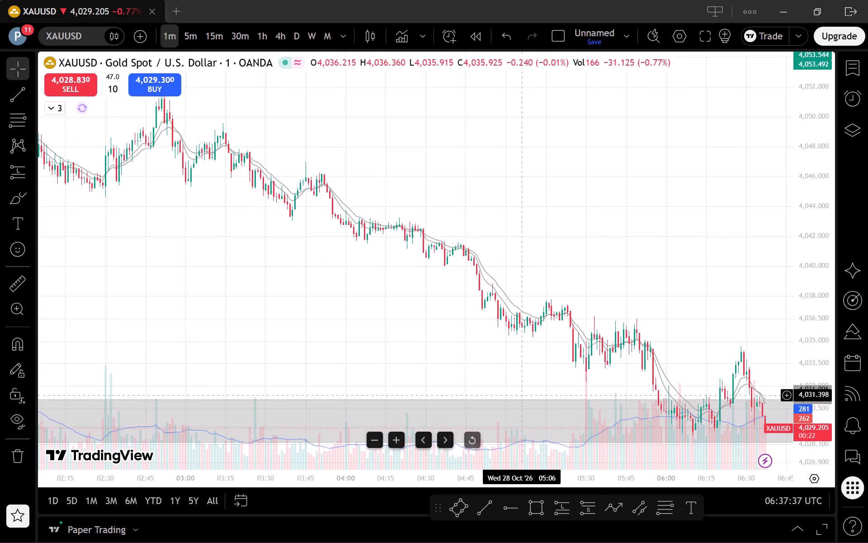
scroll(520, 389, down, 3)
drag(405, 339, 786, 410)
drag(827, 338, 797, 366)
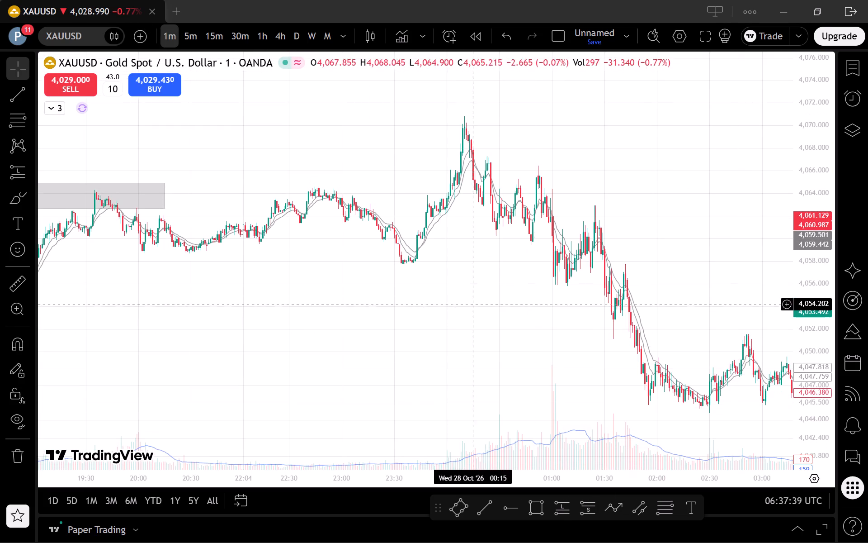
drag(253, 337, 706, 328)
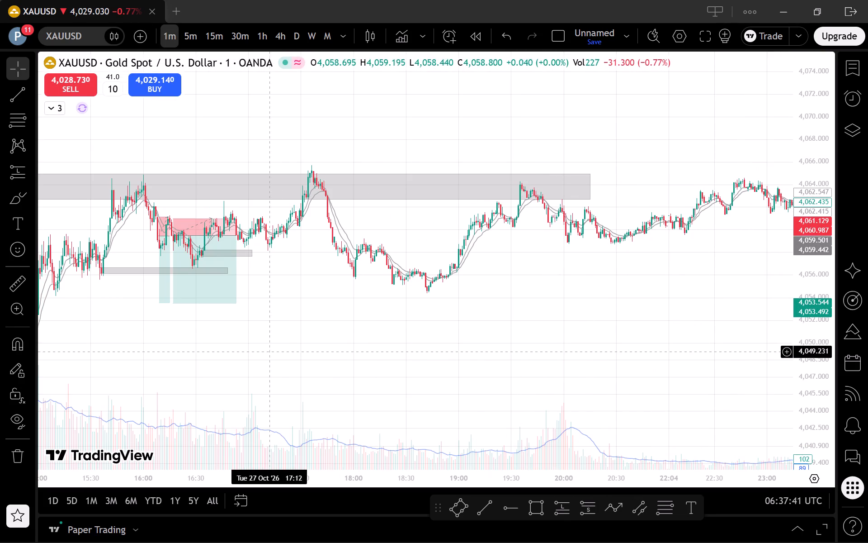
drag(266, 352, 598, 367)
drag(820, 409, 802, 341)
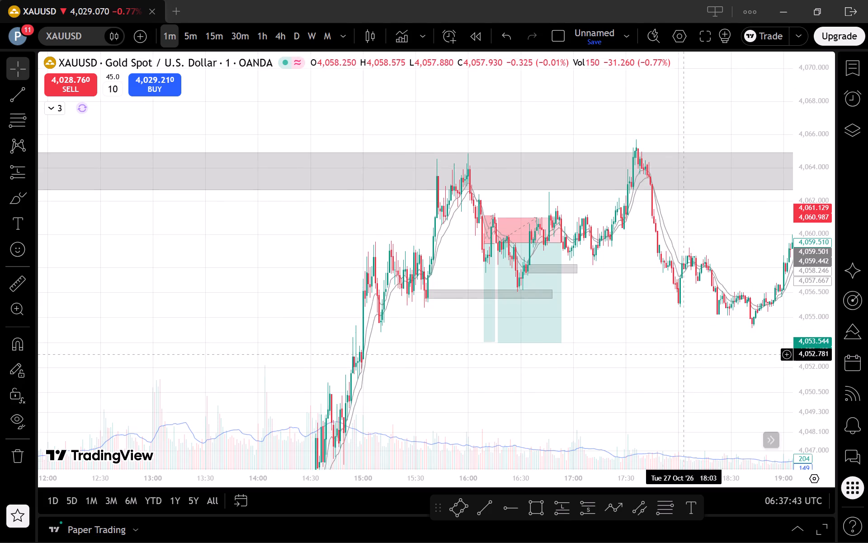
scroll(663, 360, up, 4)
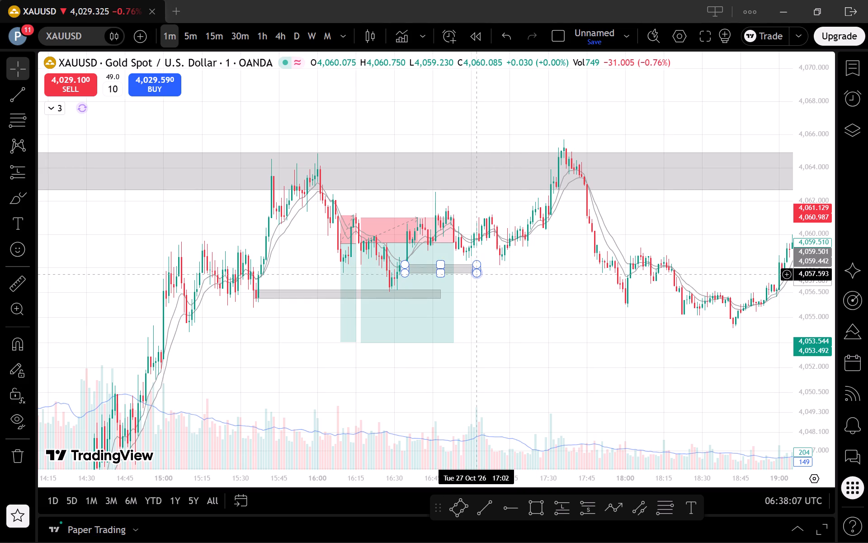
Extend the small upper grey rectangle beside the short-position drawings forward in time to about 17:13 on 27 October.
click(484, 273)
drag(478, 273, 507, 272)
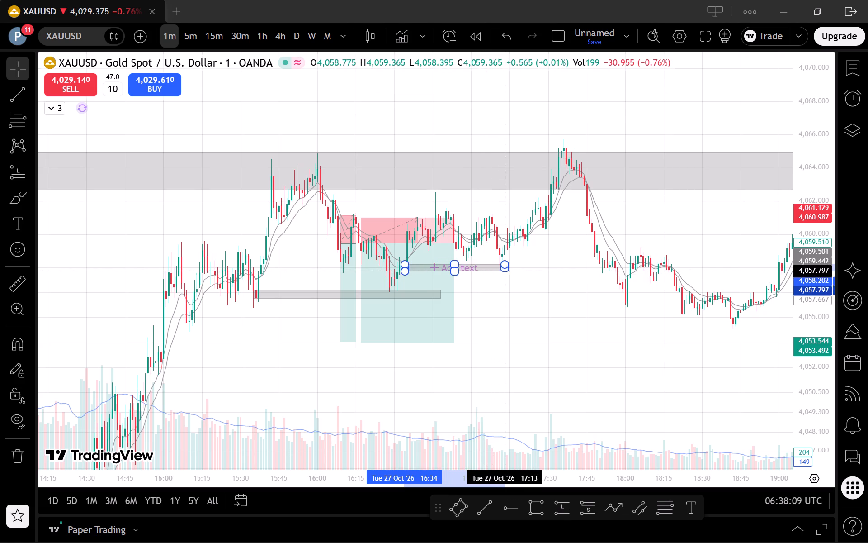
drag(507, 272, 508, 272)
click(513, 293)
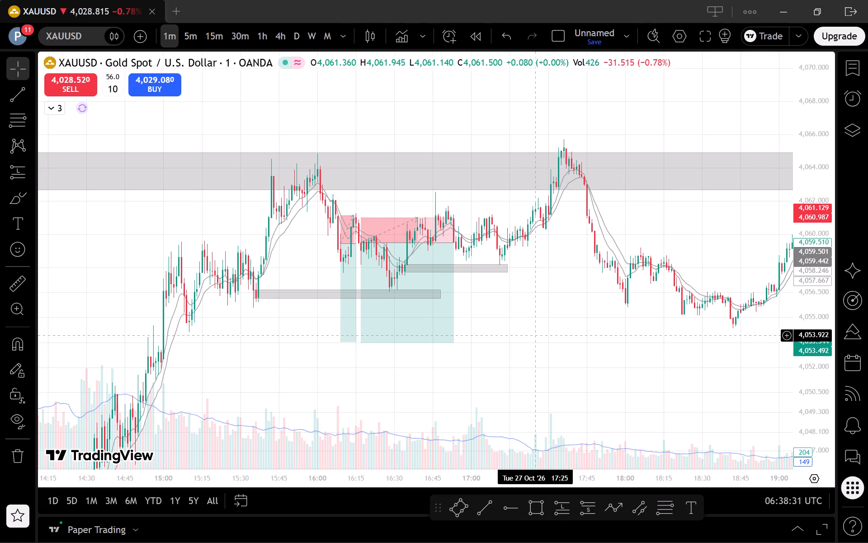
Examine the 1-minute price reaction around the short-position drawings, the small grey rectangles and the upper grey zone.
scroll(536, 338, down, 1)
scroll(537, 339, up, 3)
drag(521, 342, 571, 343)
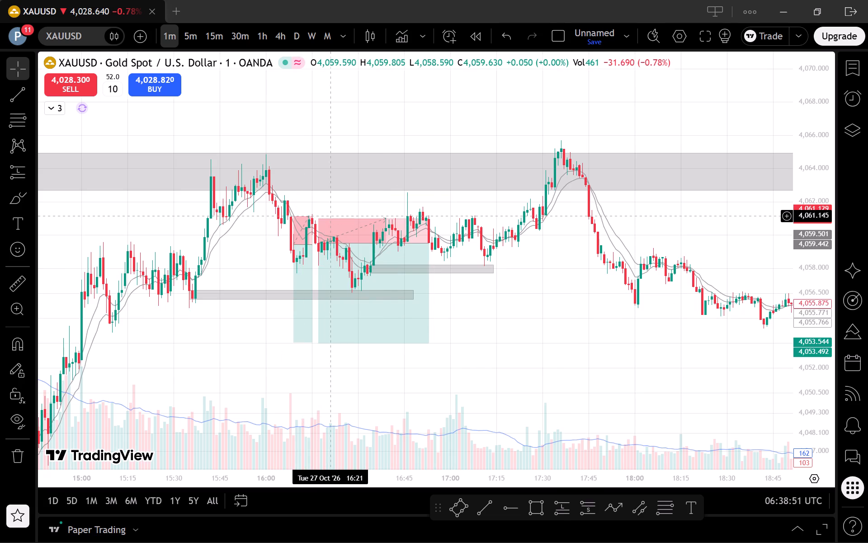
drag(529, 381, 593, 385)
scroll(559, 367, up, 2)
scroll(547, 357, down, 2)
drag(551, 355, 472, 379)
Switch XAUUSD to the 5-minute timeframe and examine the 22–26 October price action around the lower grey zone and trendline.
click(194, 34)
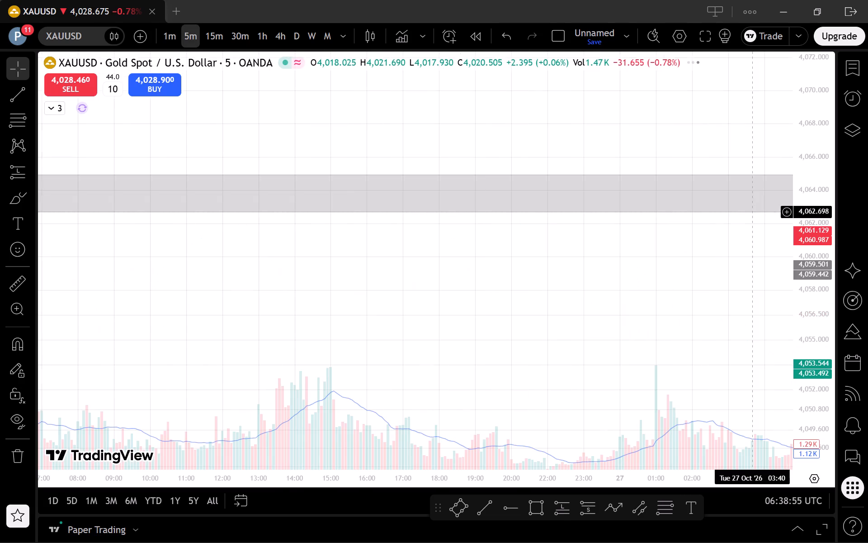
drag(807, 192, 818, 378)
scroll(717, 329, down, 16)
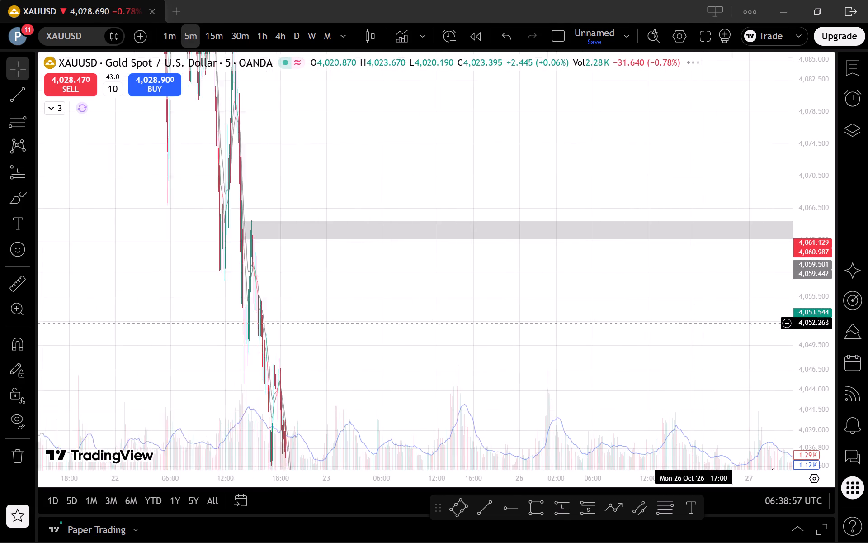
scroll(648, 336, up, 8)
drag(346, 413, 689, 69)
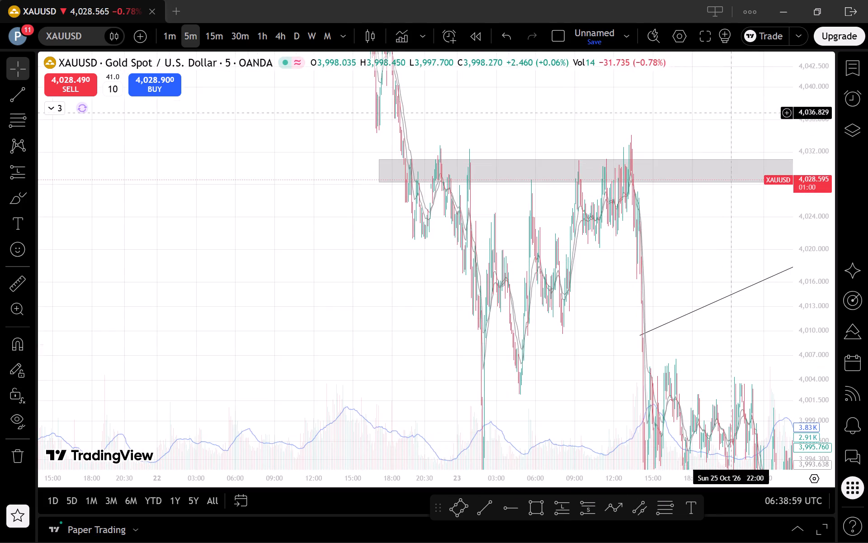
scroll(696, 264, up, 4)
drag(714, 335, 241, 362)
scroll(581, 319, up, 6)
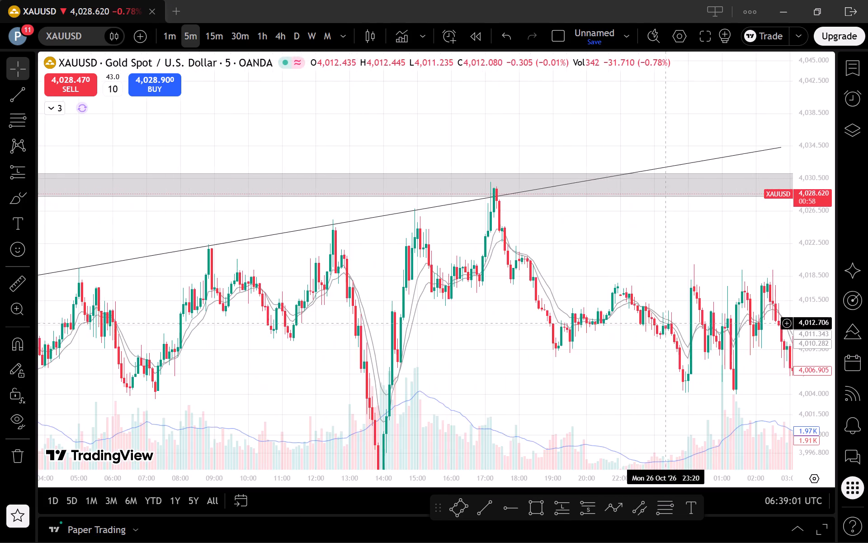
Follow the 5-minute price action forward from the rising trendline through the rally to the upper grey zone on 27 October.
drag(658, 326, 639, 329)
drag(525, 343, 215, 351)
drag(795, 287, 164, 294)
drag(793, 229, 408, 236)
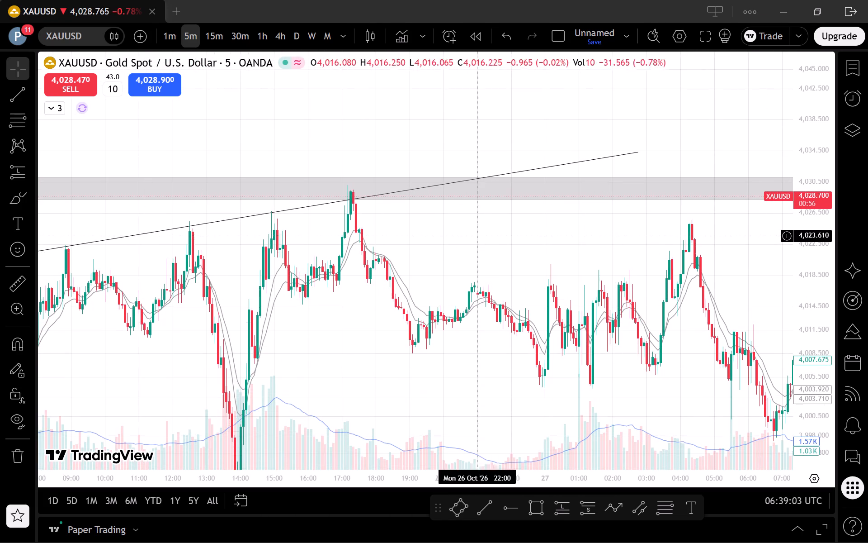
drag(777, 275, 439, 281)
scroll(682, 245, down, 2)
drag(693, 254, 689, 258)
drag(683, 266, 670, 273)
drag(646, 290, 453, 445)
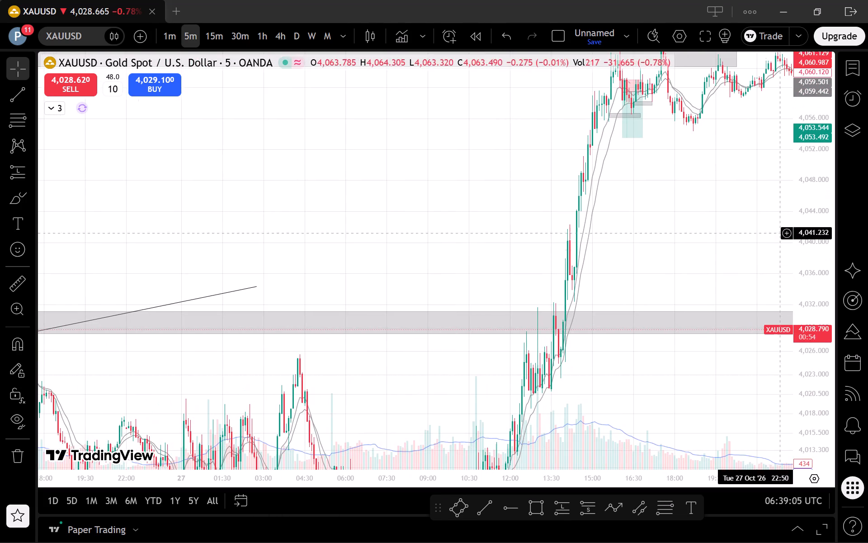
drag(739, 145, 611, 361)
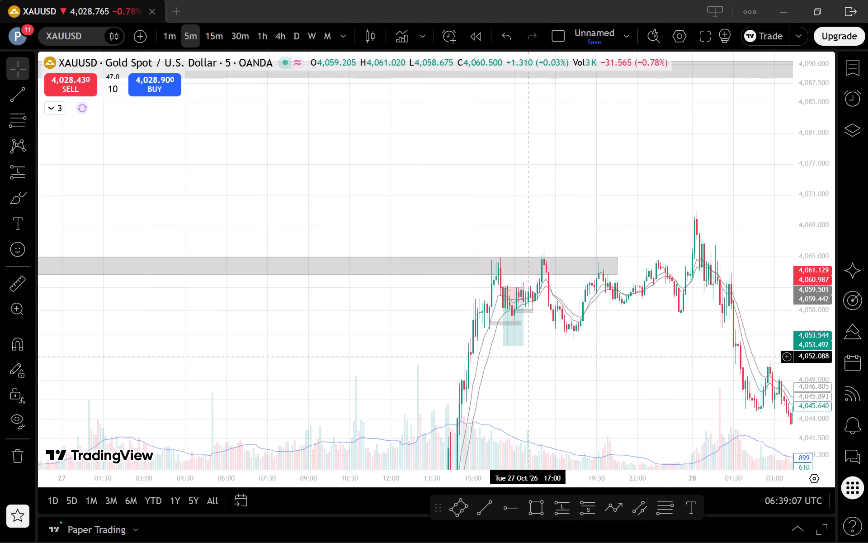
Examine the 5-minute candles up close around the upper grey zone and short-position drawings, through to the 28 October decline.
scroll(640, 379, up, 7)
drag(276, 379, 434, 355)
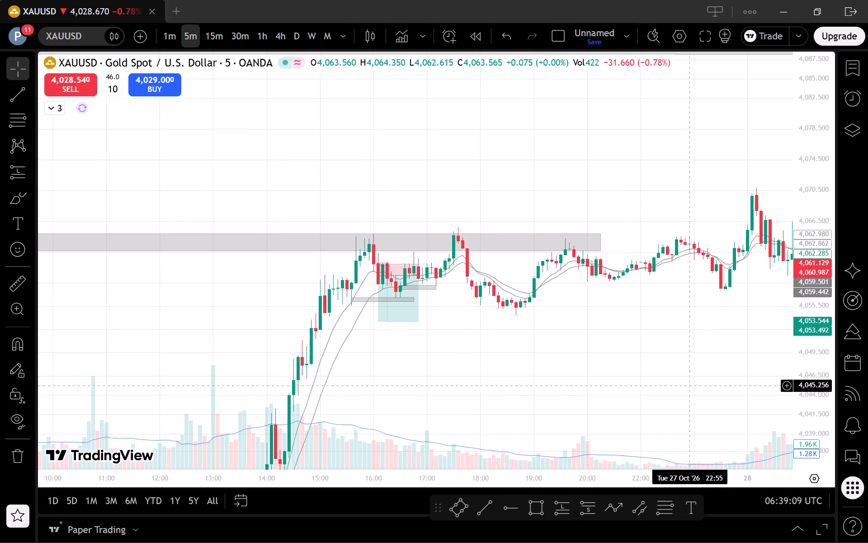
drag(829, 410, 794, 300)
scroll(546, 338, up, 1)
drag(476, 381, 534, 333)
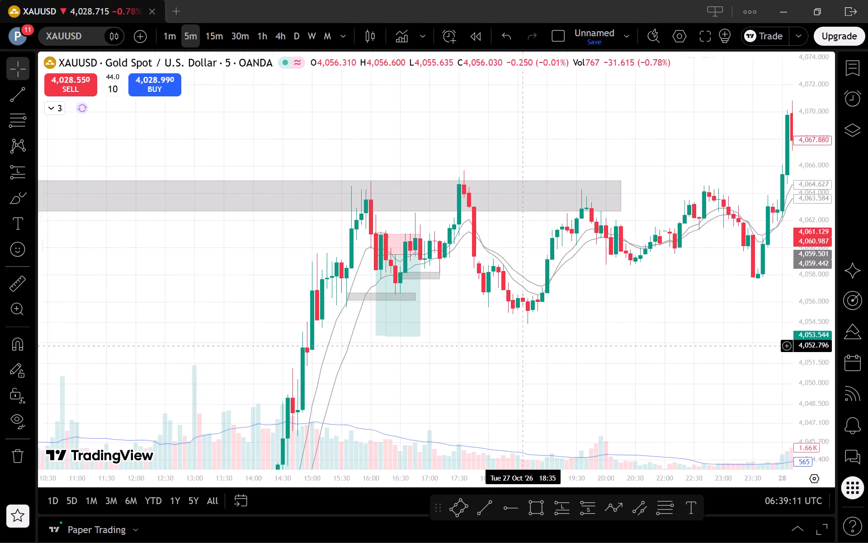
drag(534, 333, 537, 324)
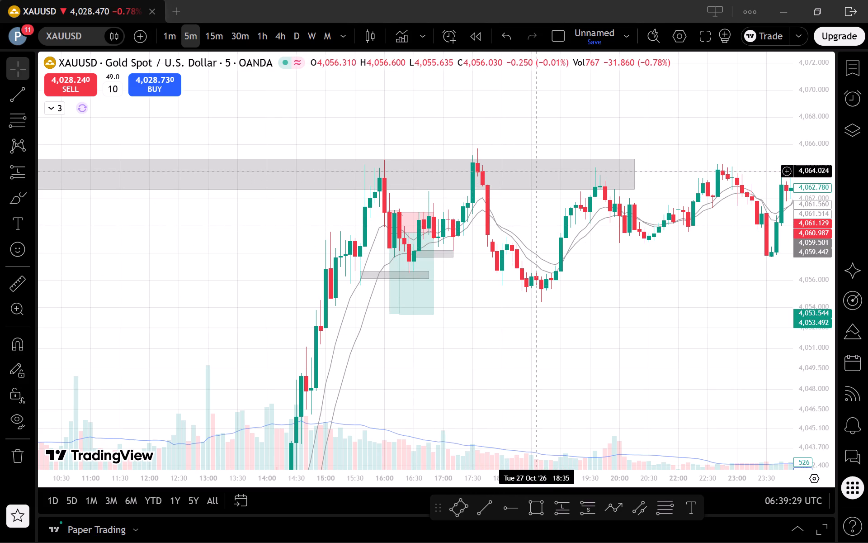
drag(612, 286, 470, 322)
scroll(539, 314, down, 2)
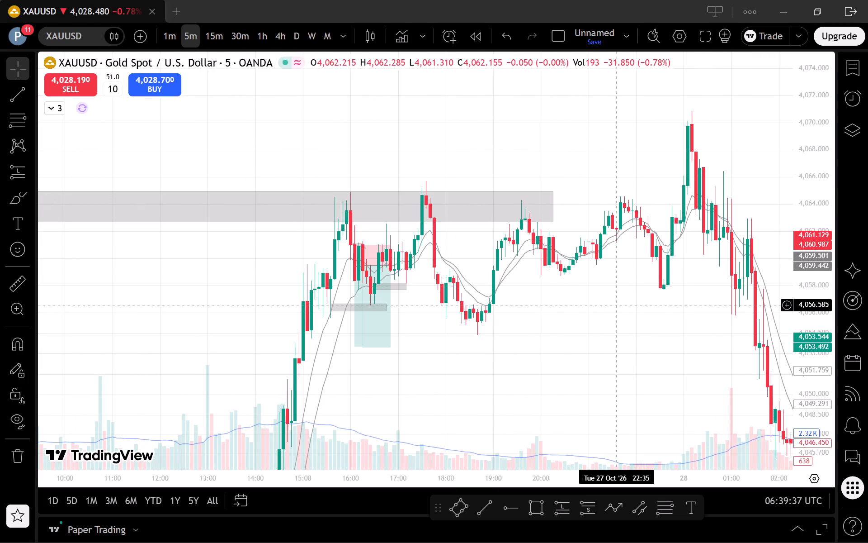
Switch XAUUSD to the 1-minute timeframe and examine the 27 October price action around the short-position drawings and upper grey zone.
click(168, 34)
scroll(290, 249, down, 8)
scroll(314, 269, up, 3)
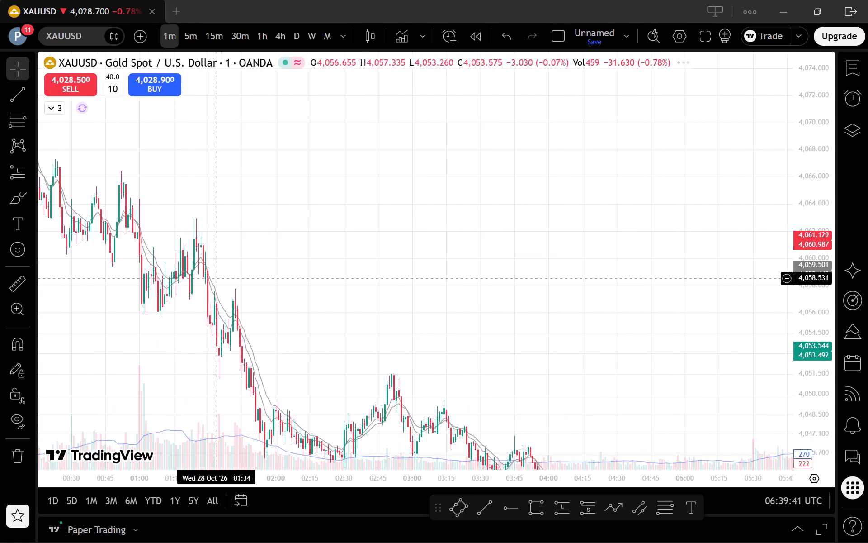
drag(177, 280, 867, 349)
scroll(650, 307, down, 3)
drag(262, 375, 763, 335)
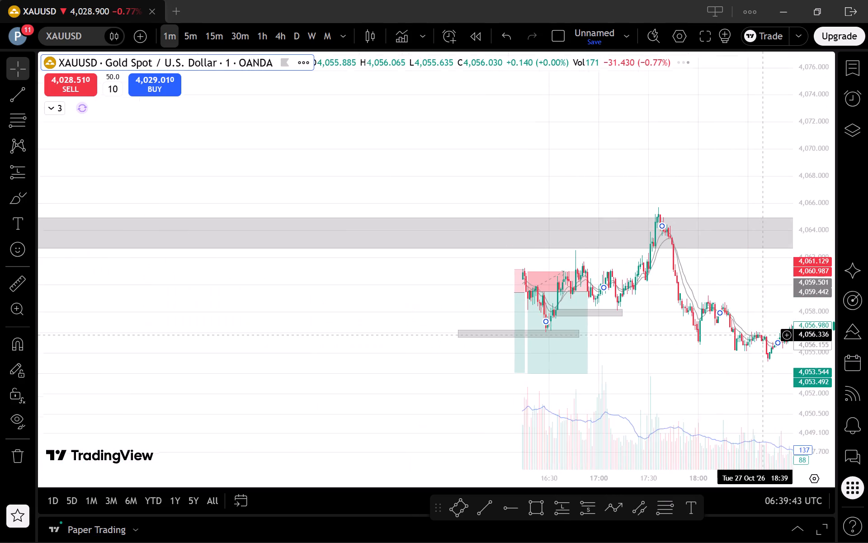
drag(763, 335, 705, 310)
click(659, 363)
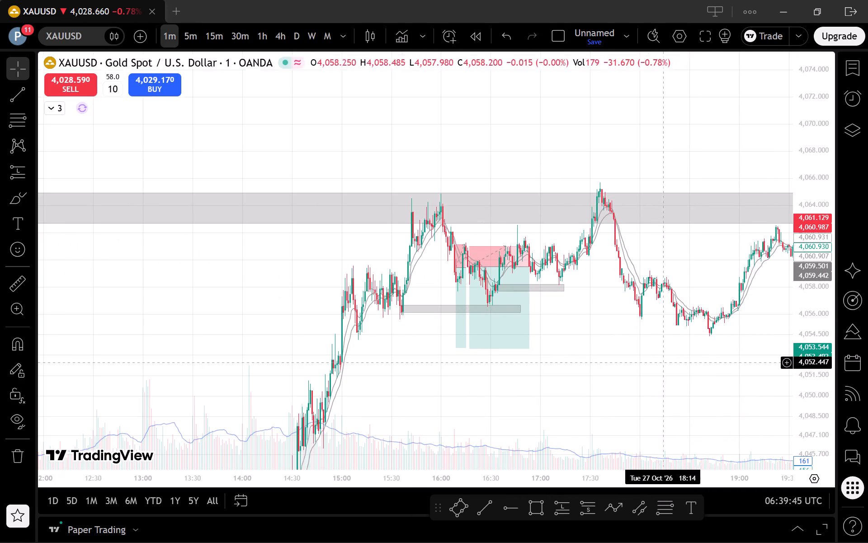
scroll(667, 359, up, 2)
scroll(533, 290, up, 1)
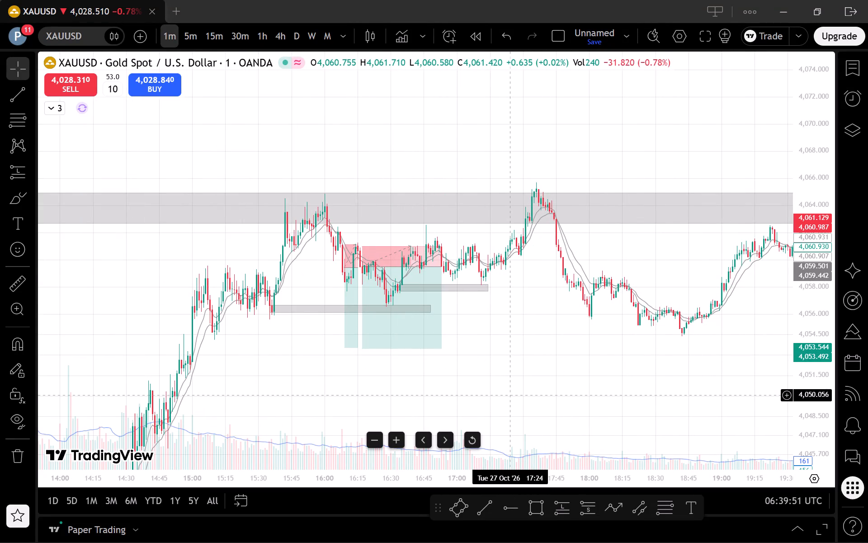
Switch to the 15-minute timeframe and examine the rally to the upper grey zone and the 28 October decline.
click(197, 39)
click(217, 35)
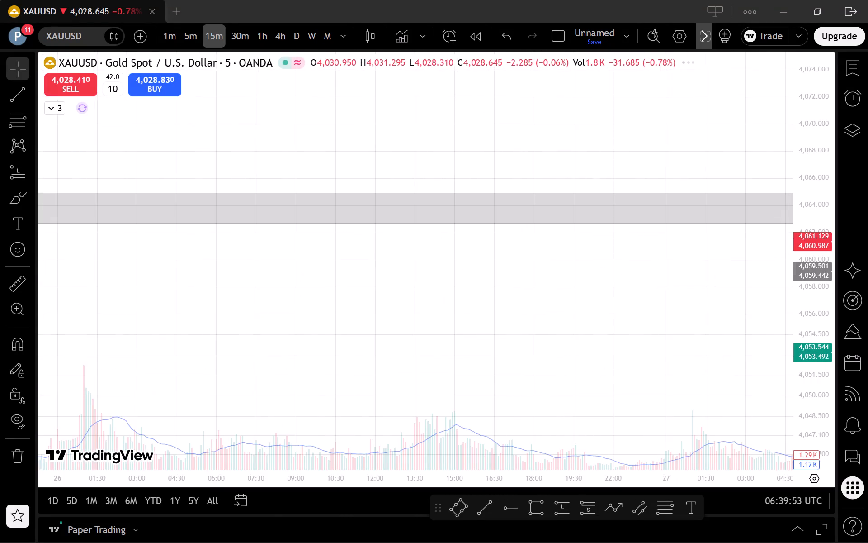
click(468, 438)
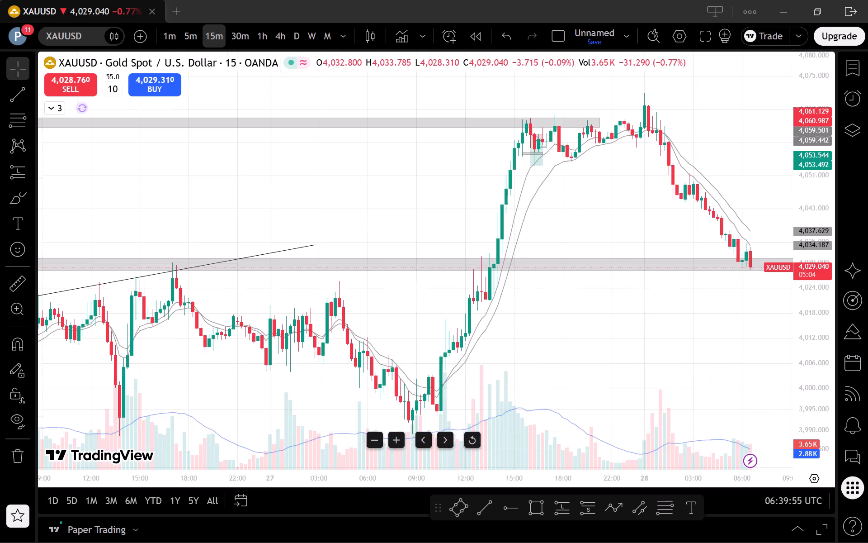
scroll(624, 368, up, 5)
drag(617, 352, 557, 385)
scroll(571, 379, down, 2)
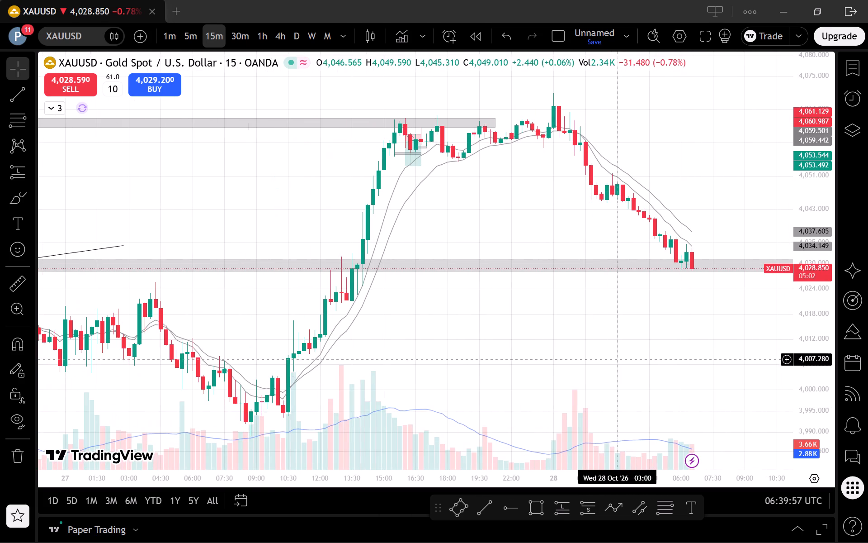
drag(626, 356, 624, 365)
Examine the latest 28 October decline into the lower grey zone on the 5-minute and 1-minute timeframes.
click(185, 43)
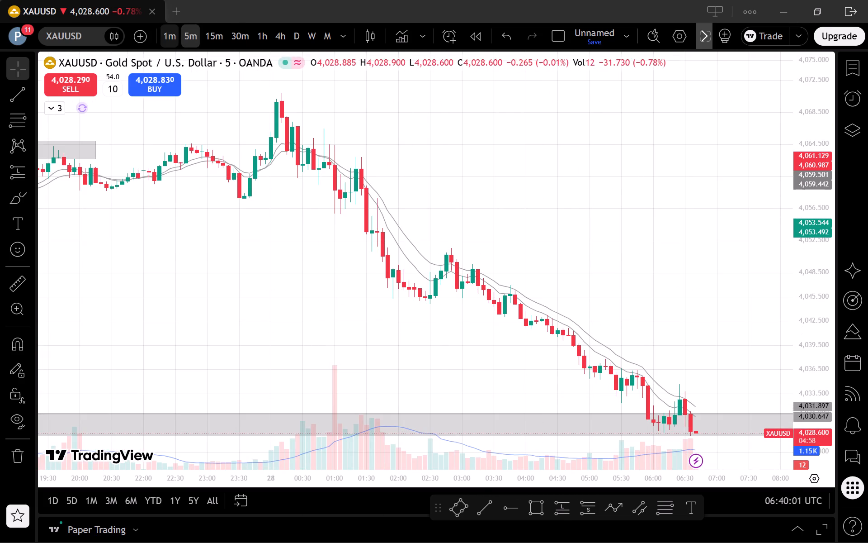
click(161, 30)
scroll(504, 332, down, 3)
drag(648, 405, 612, 337)
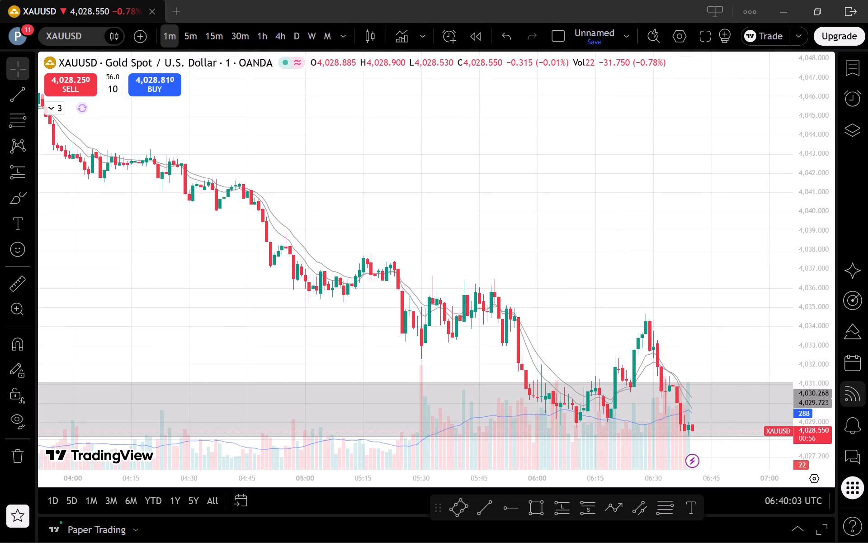
drag(829, 379, 820, 393)
drag(728, 437, 706, 380)
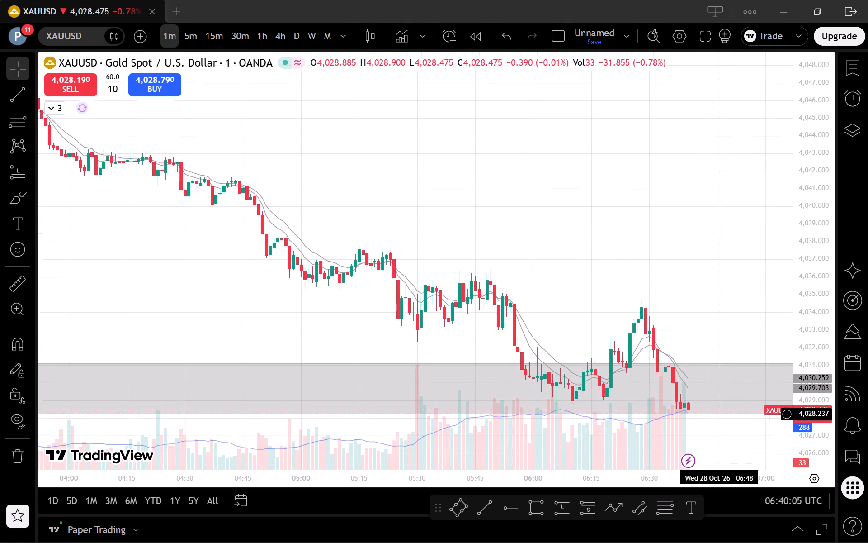
drag(706, 380, 679, 313)
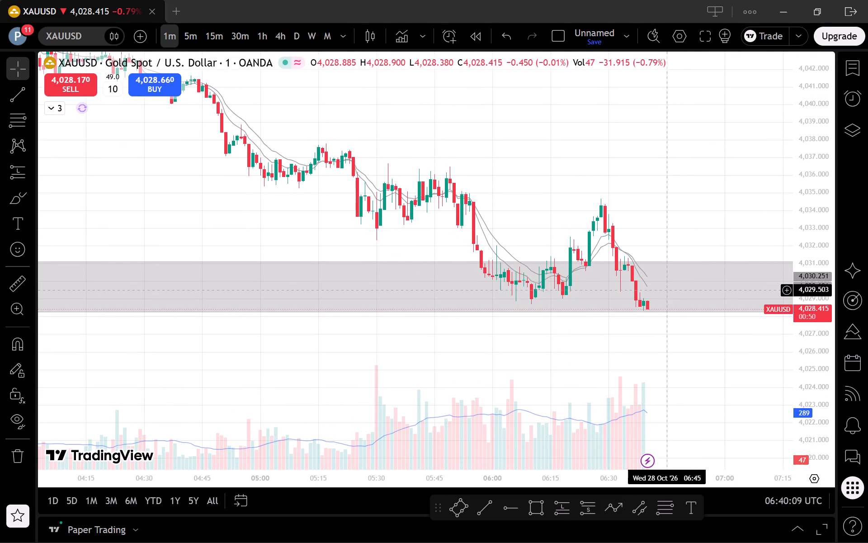
On the 5-minute timeframe, draw a rising trendline under the swing lows from 27 October 14:50, about 4,051.5, to early 28 October, about 4,059.2.
click(198, 39)
scroll(801, 324, up, 1)
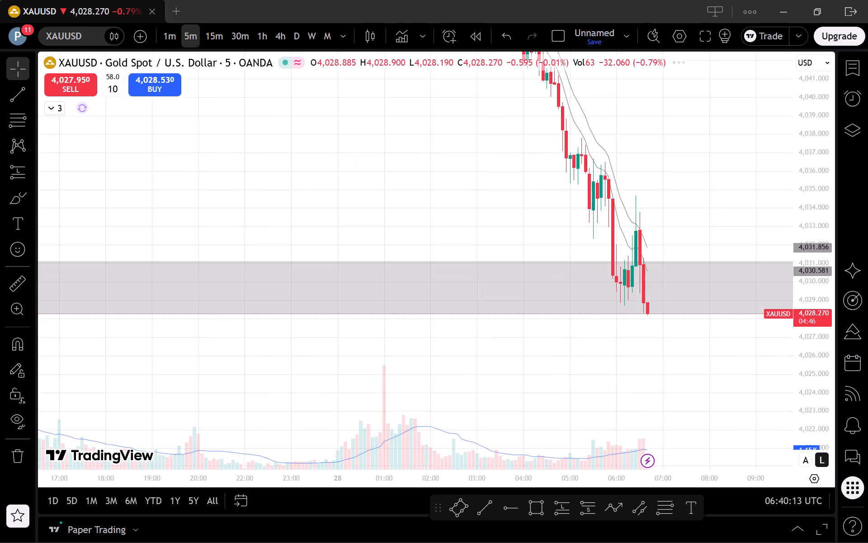
drag(823, 255, 830, 376)
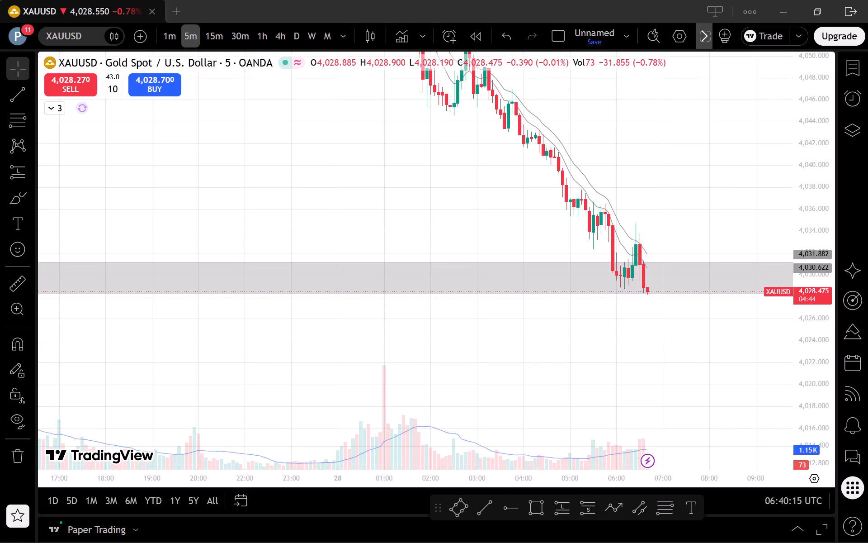
drag(265, 154, 591, 400)
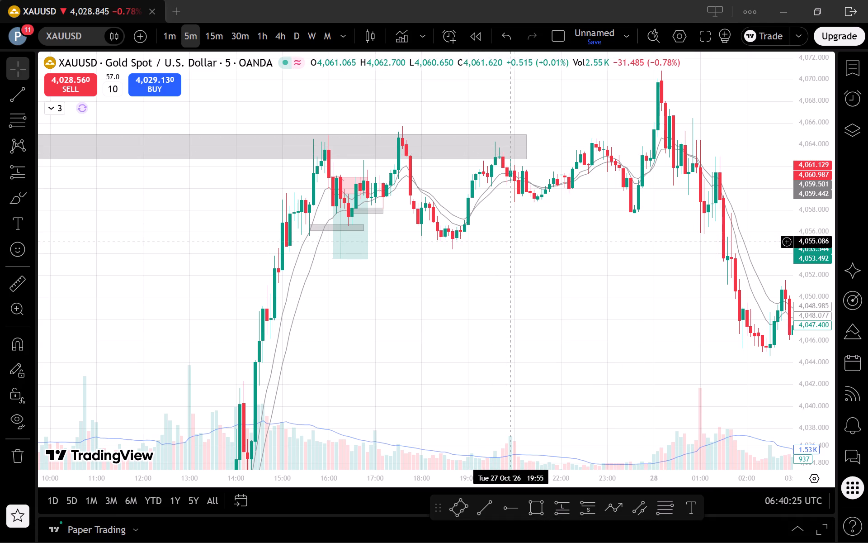
scroll(524, 248, down, 1)
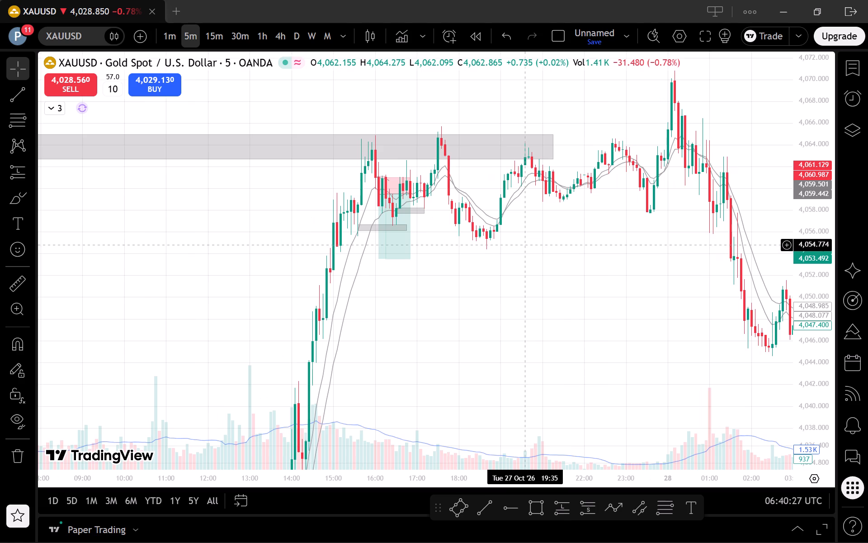
drag(523, 255, 519, 292)
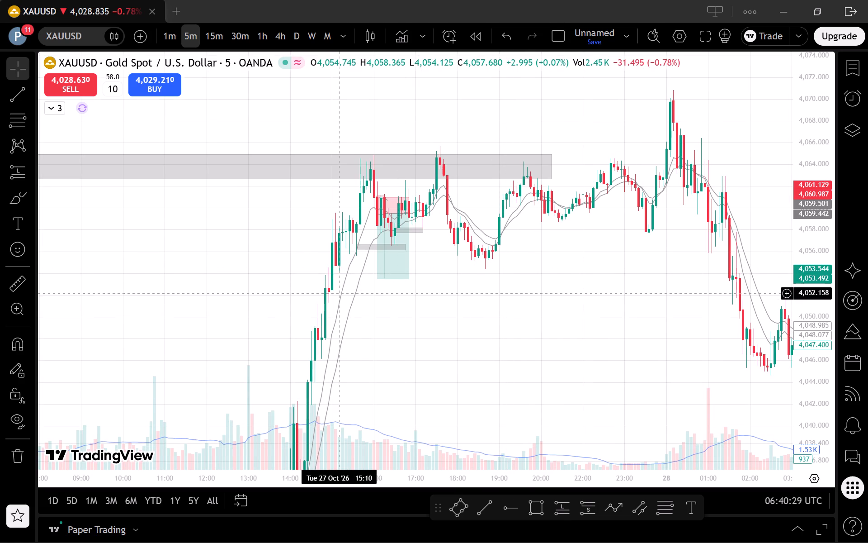
click(472, 509)
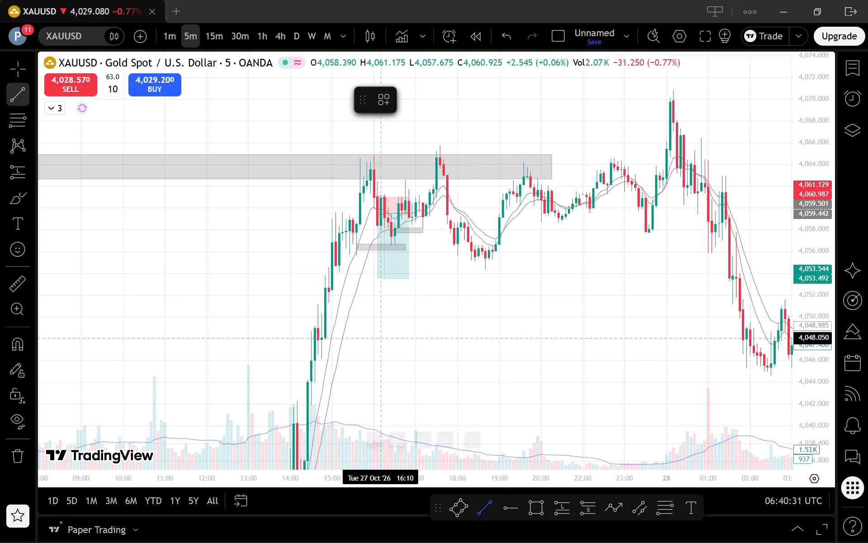
click(324, 301)
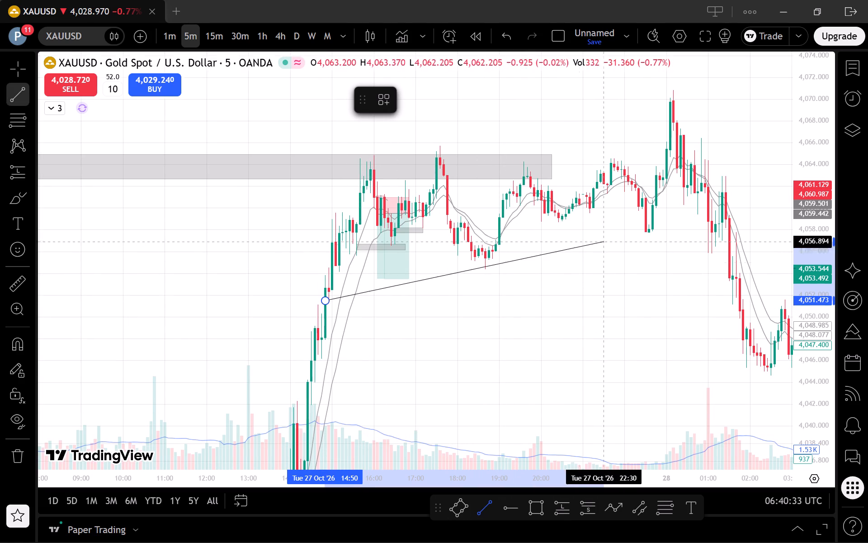
click(723, 217)
click(604, 366)
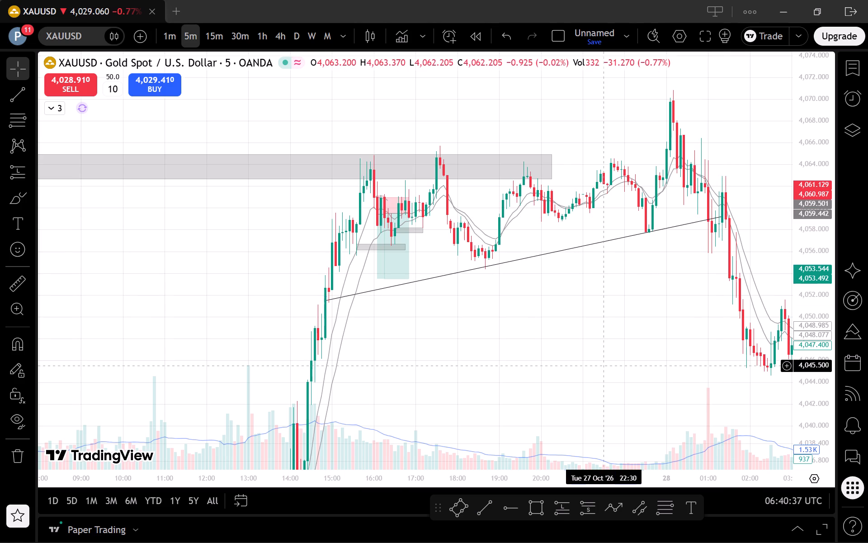
Fine-tune the start point of the new trendline so the line follows the 27 October swing lows.
drag(325, 301, 330, 303)
click(375, 331)
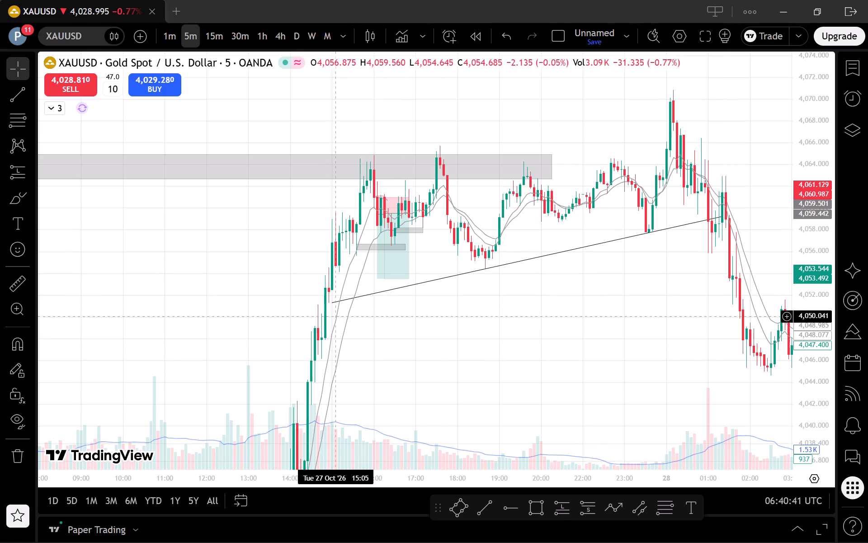
drag(332, 303, 328, 303)
click(368, 332)
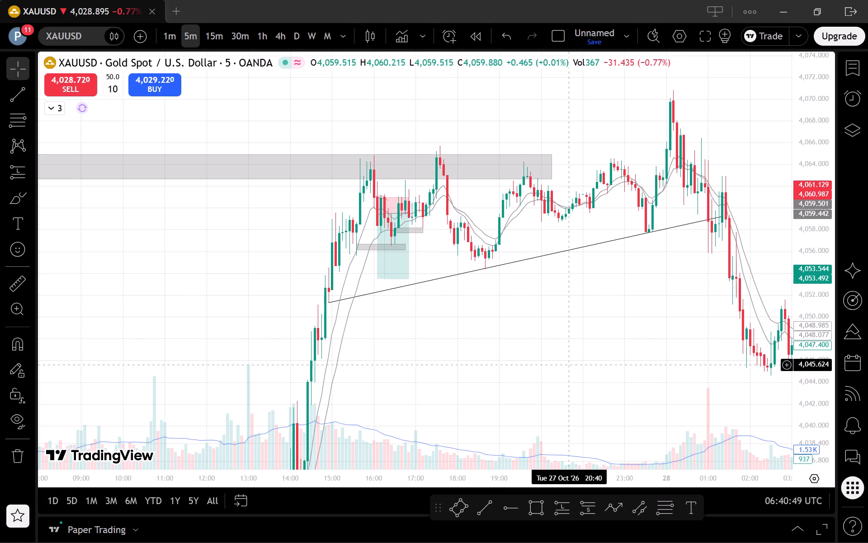
Switch XAUUSD to the daily timeframe and examine the recent downtrend against the grey zones and the horizontal levels below price.
drag(570, 365, 453, 392)
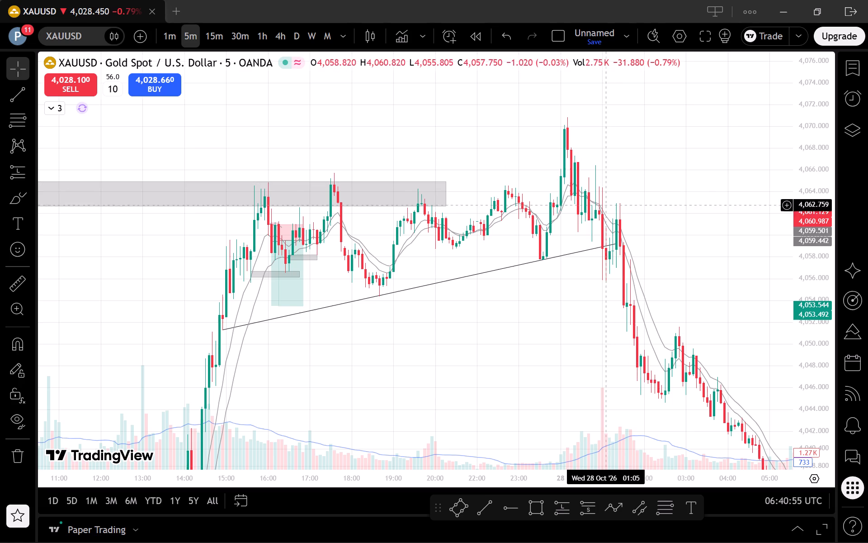
drag(587, 351, 564, 353)
click(291, 34)
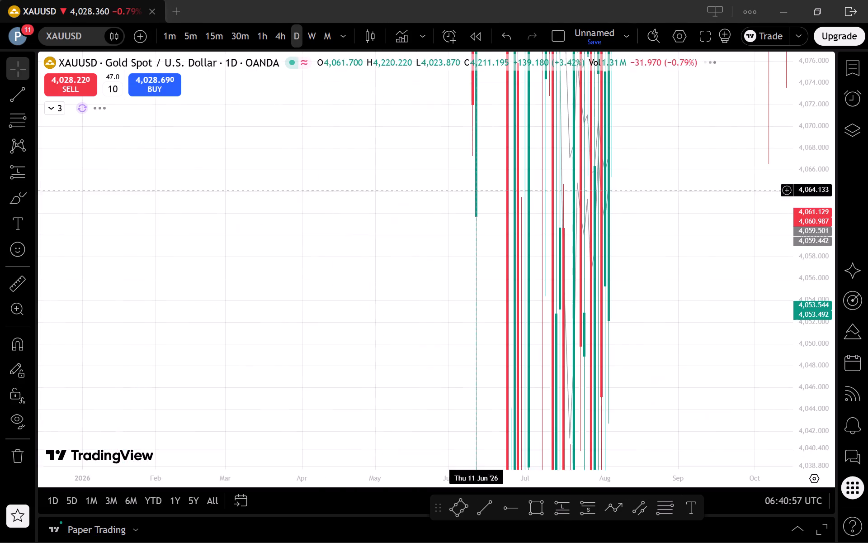
click(478, 430)
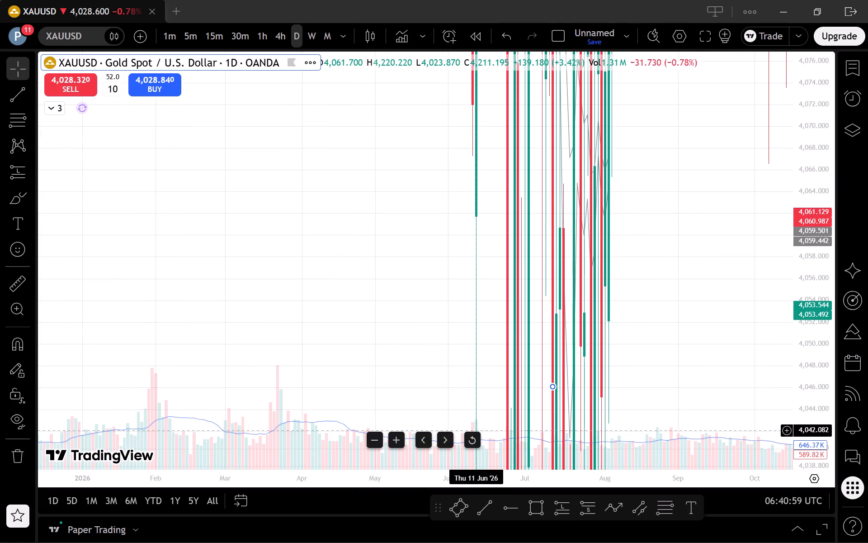
click(464, 439)
scroll(540, 324, up, 4)
scroll(580, 348, up, 7)
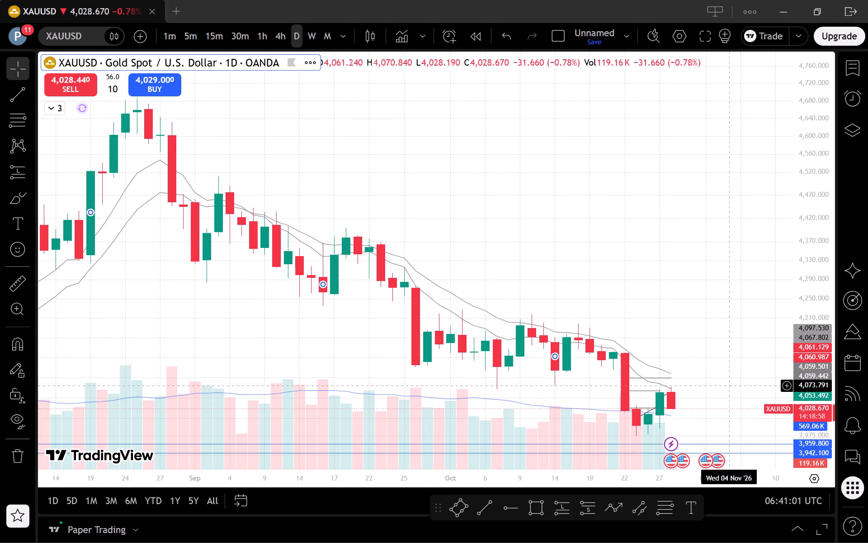
drag(822, 421, 821, 363)
drag(766, 391, 665, 212)
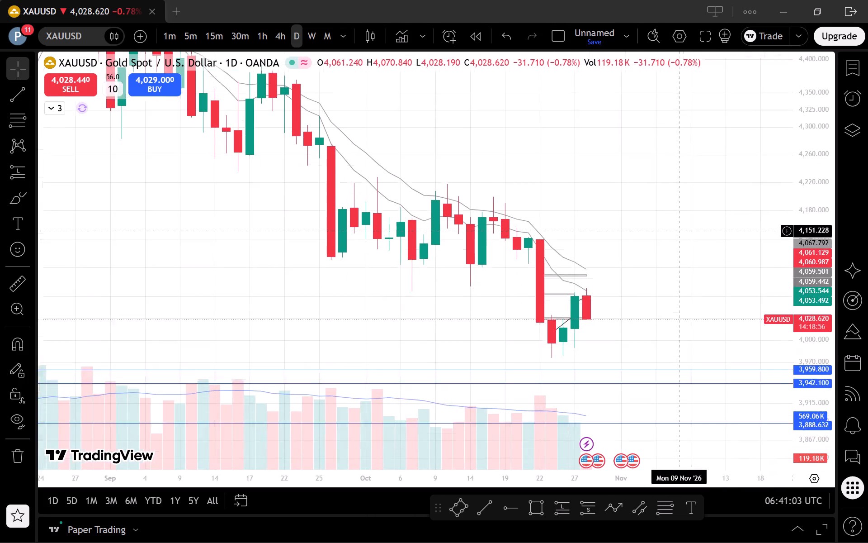
drag(665, 212, 655, 197)
drag(800, 261, 811, 308)
scroll(674, 271, down, 1)
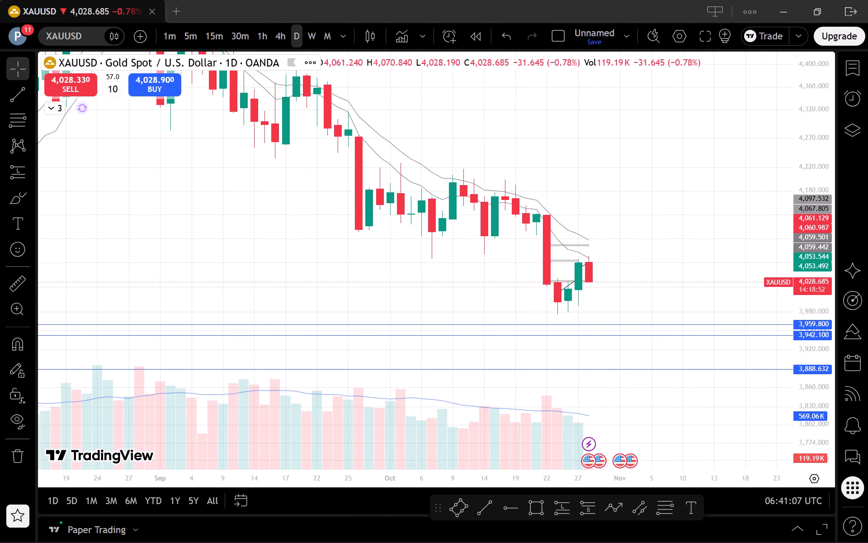
On the 1-hour timeframe, draw a Fibonacci retracement from the 27 October low, about 3,989.5, to the 28 October high, about 4,070.9.
click(269, 40)
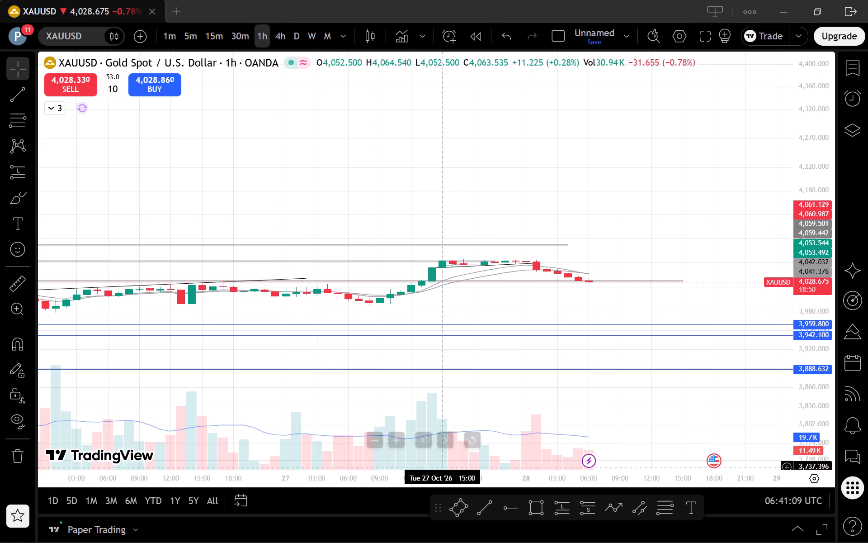
click(475, 444)
scroll(543, 354, up, 3)
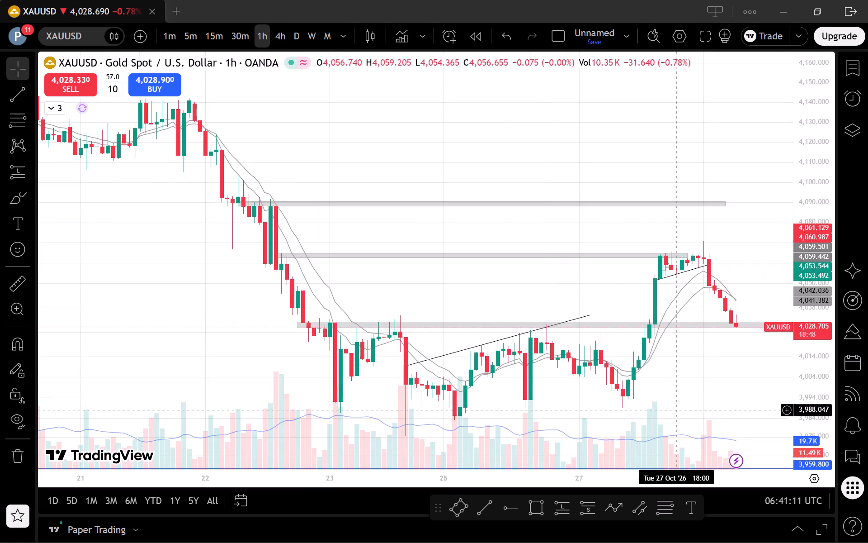
scroll(698, 395, up, 3)
drag(688, 389, 636, 354)
drag(827, 363, 826, 375)
drag(709, 380, 652, 362)
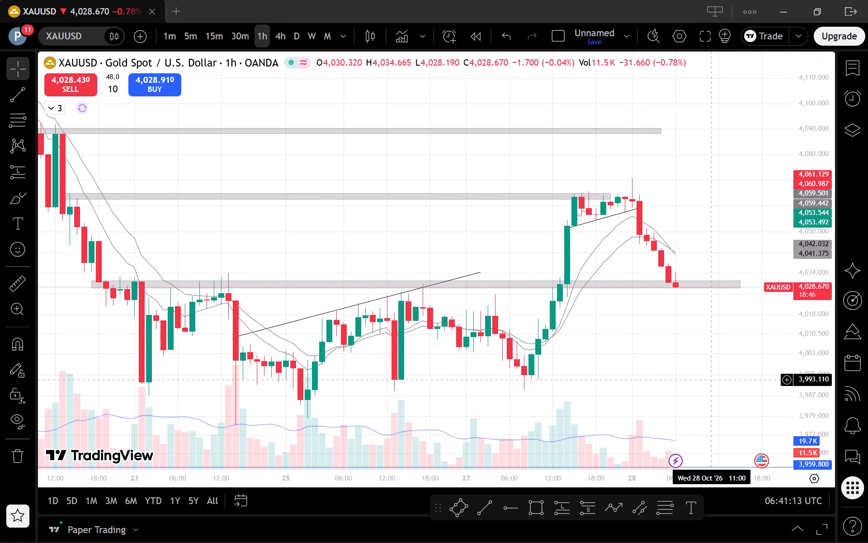
drag(652, 362, 629, 356)
click(656, 505)
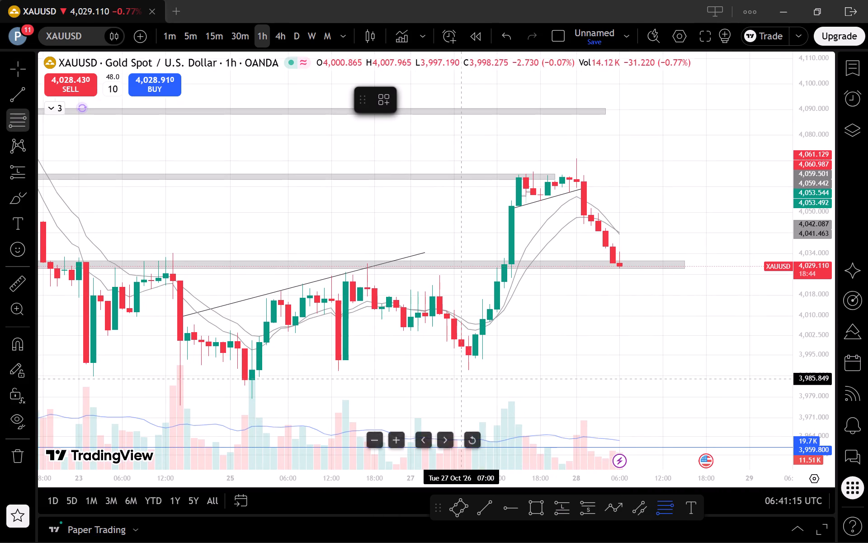
click(467, 369)
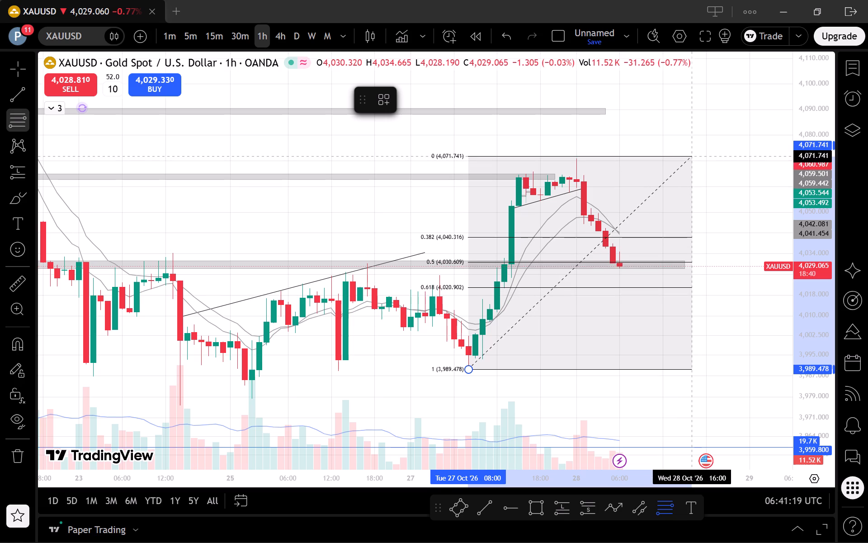
click(687, 158)
click(708, 369)
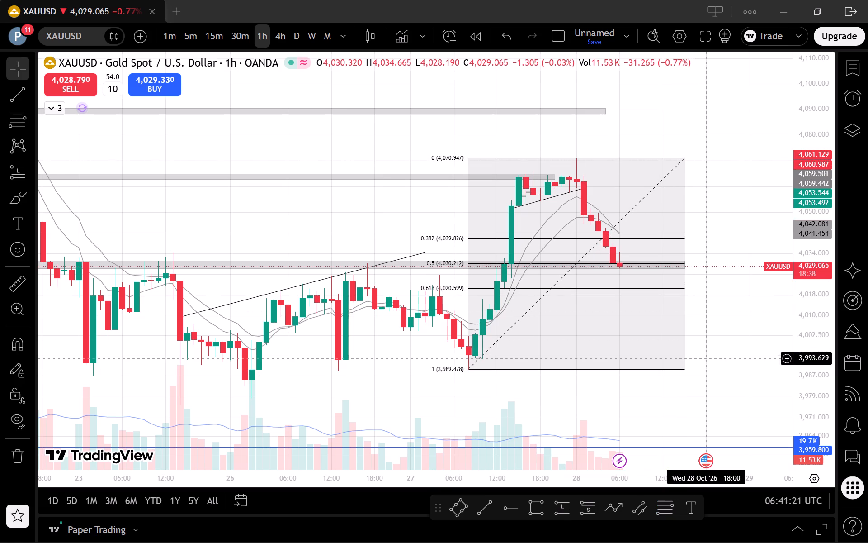
Draw a rectangle zone between the 0.5 and 0.618 Fibonacci levels, about 4,030.1 to 4,020.5, from 27 October 14:00 to 28 October 16:00.
click(542, 510)
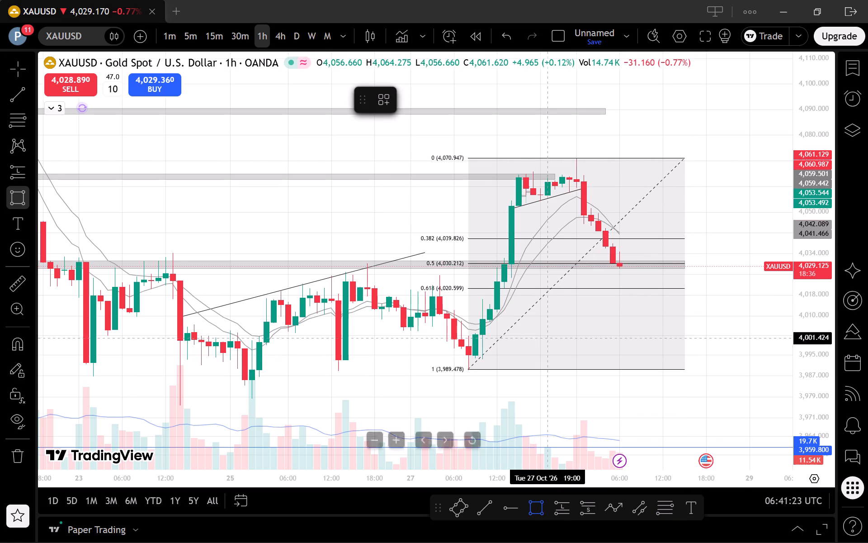
click(510, 263)
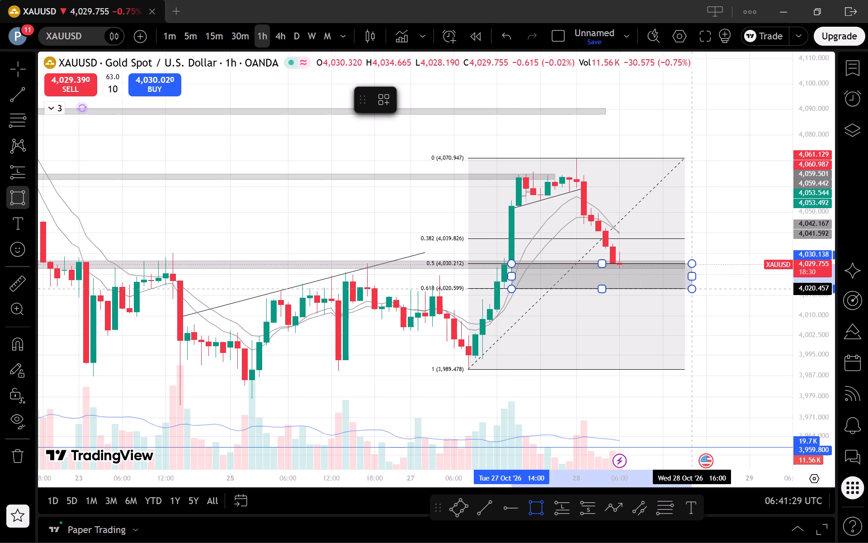
click(691, 289)
click(719, 352)
Delete the Fibonacci retracement from the chart, keeping the new rectangle zone.
click(684, 360)
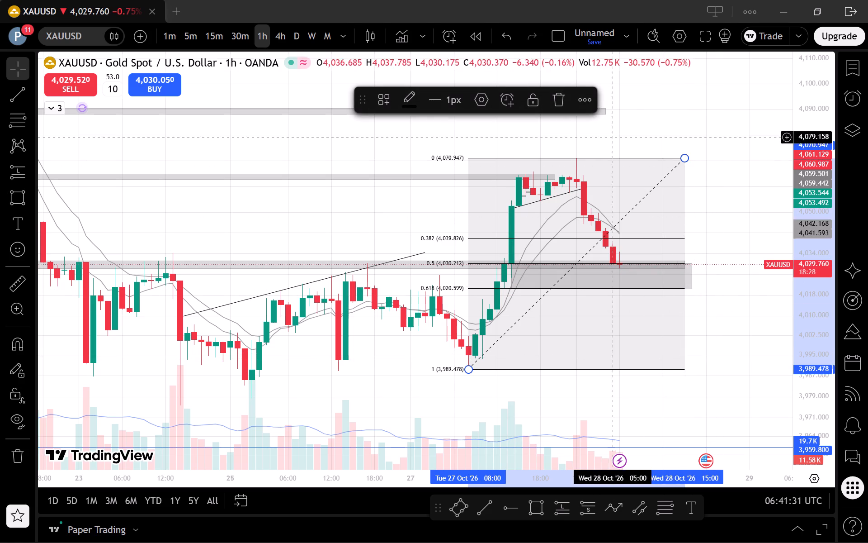
click(559, 106)
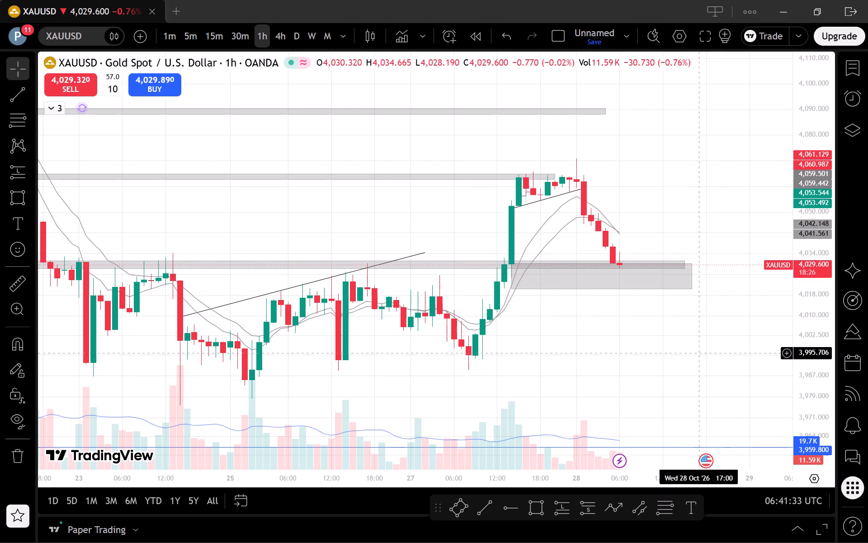
Switch XAUUSD to the 5-minute timeframe and examine the decline into the new grey zone.
scroll(682, 337, down, 1)
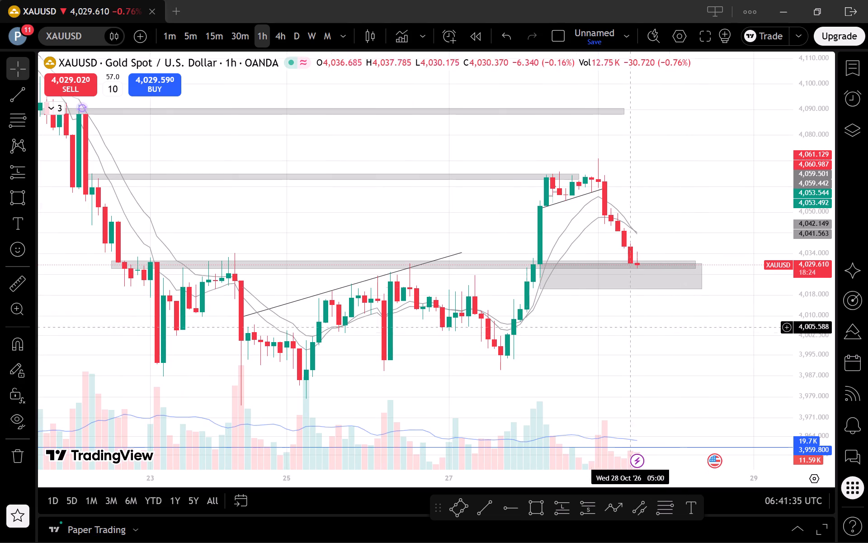
click(194, 35)
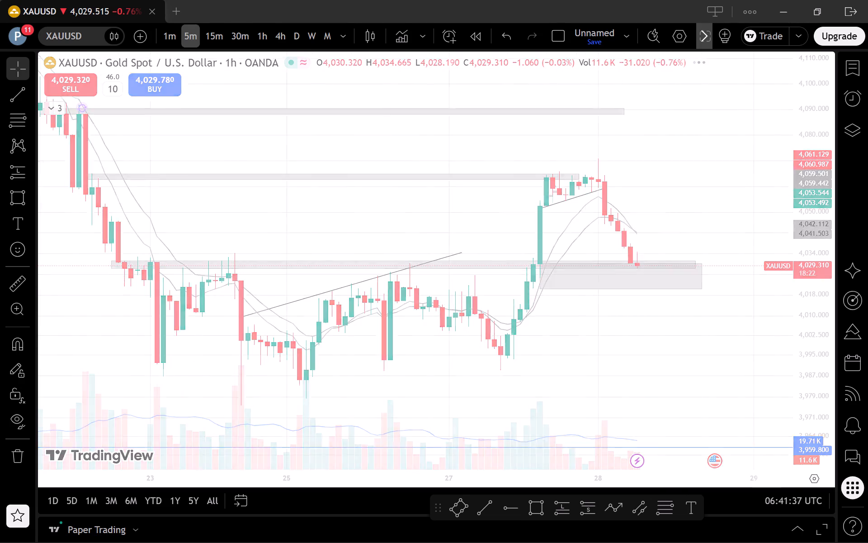
scroll(555, 303, down, 3)
drag(817, 427, 785, 101)
click(785, 101)
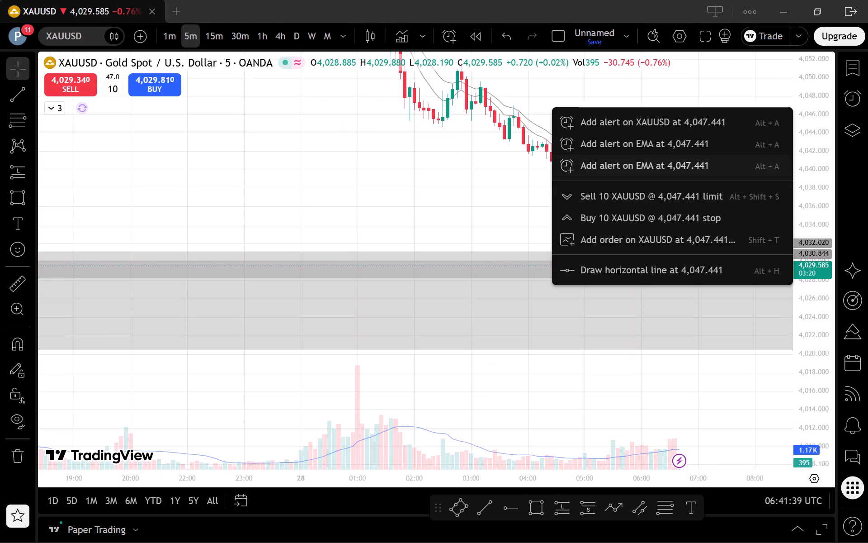
scroll(756, 193, up, 1)
click(720, 373)
drag(705, 390, 665, 398)
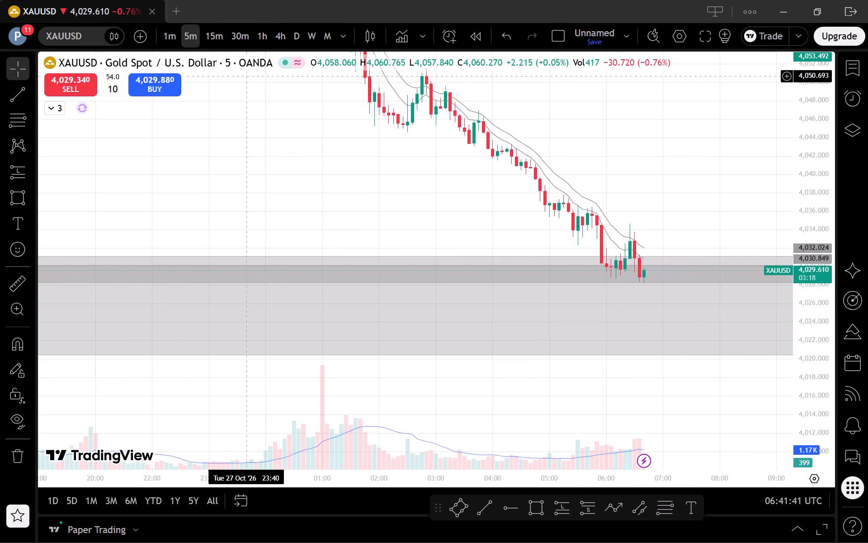
Compare how price behaves at the grey zone on the 1-minute, 5-minute and 15-minute timeframes.
click(175, 35)
scroll(703, 420, down, 1)
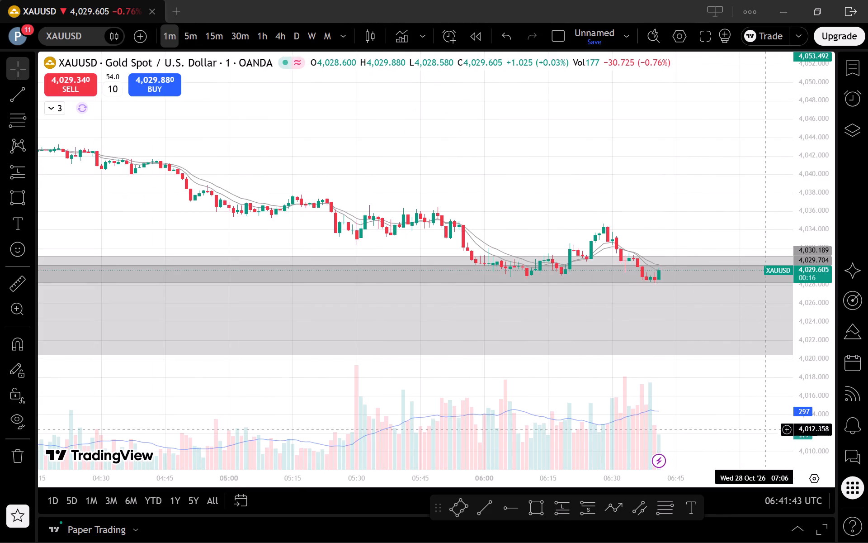
drag(811, 432, 786, 293)
drag(715, 203, 654, 183)
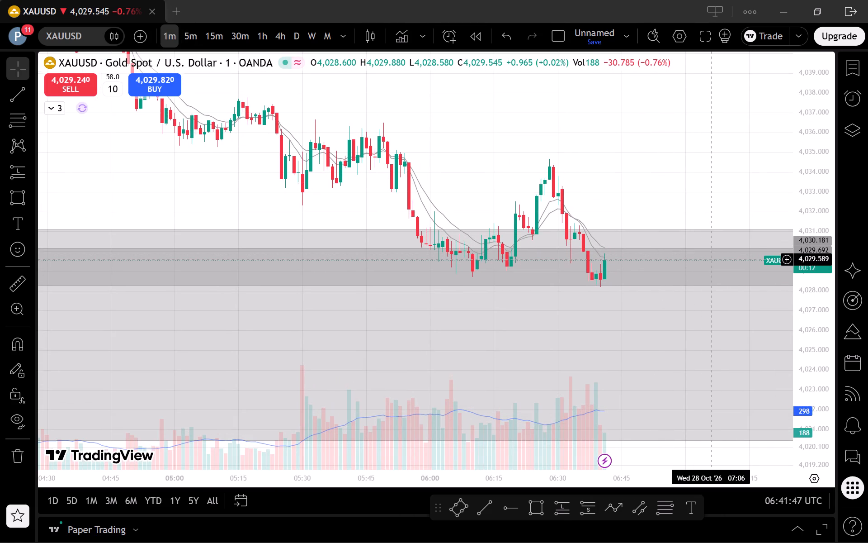
click(190, 35)
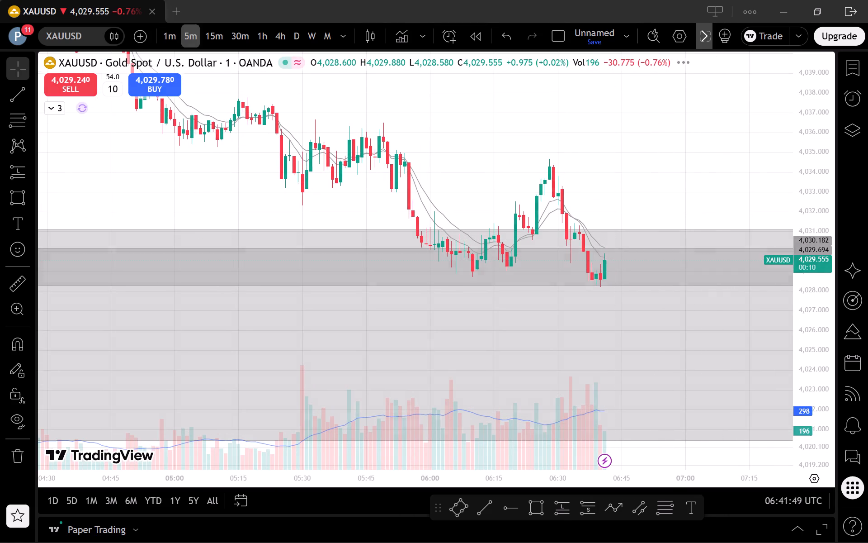
drag(822, 229, 841, 357)
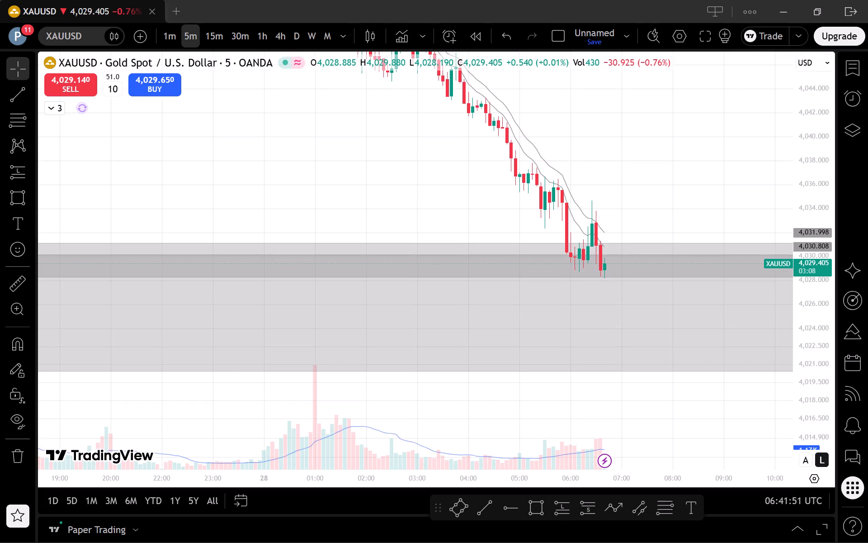
click(212, 34)
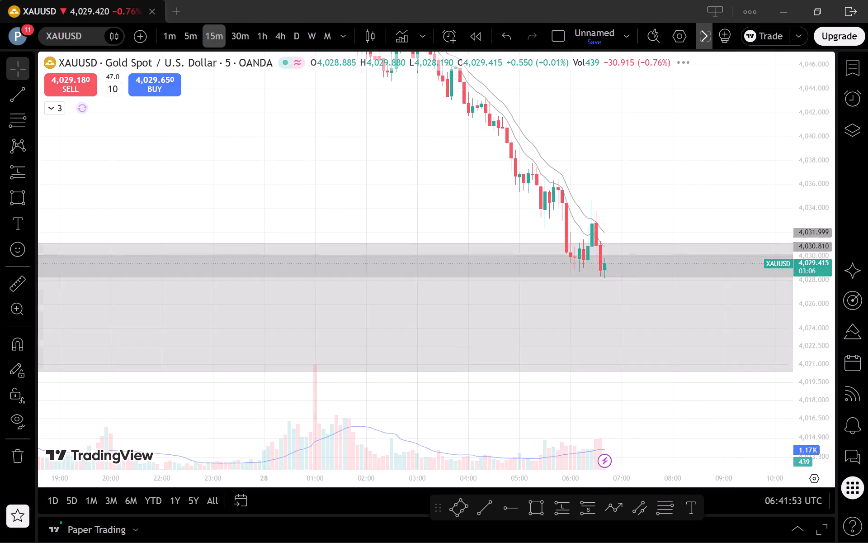
click(197, 38)
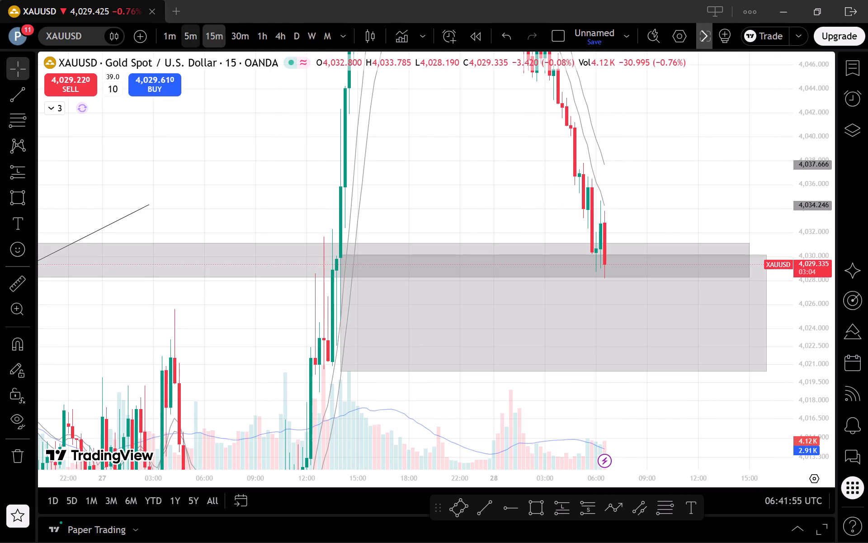
click(171, 38)
click(189, 29)
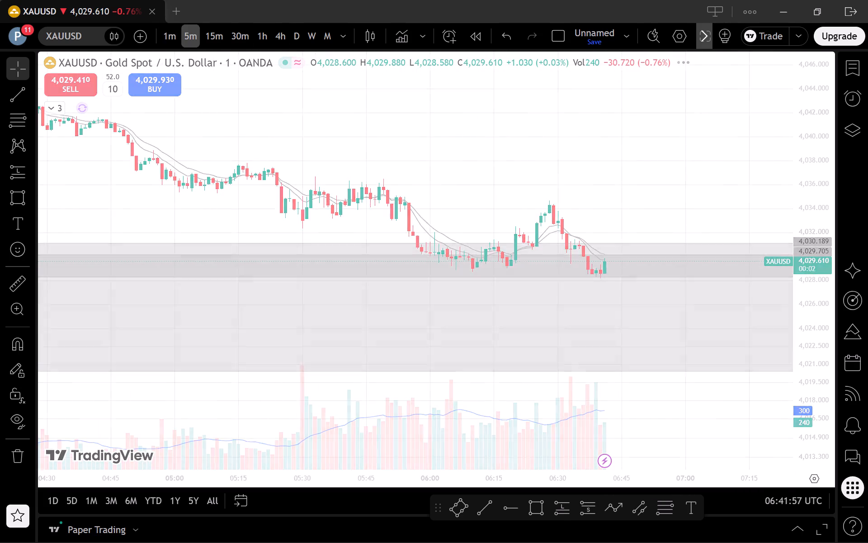
Sell 10 XAUUSD at market, view the position on the 1-minute timeframe, and dismiss the advert and order notification.
click(81, 83)
click(176, 33)
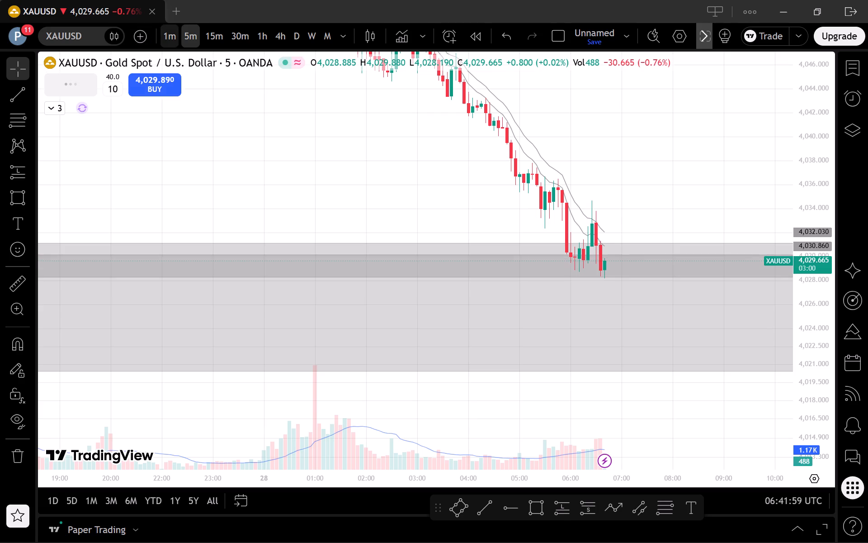
drag(696, 431, 523, 391)
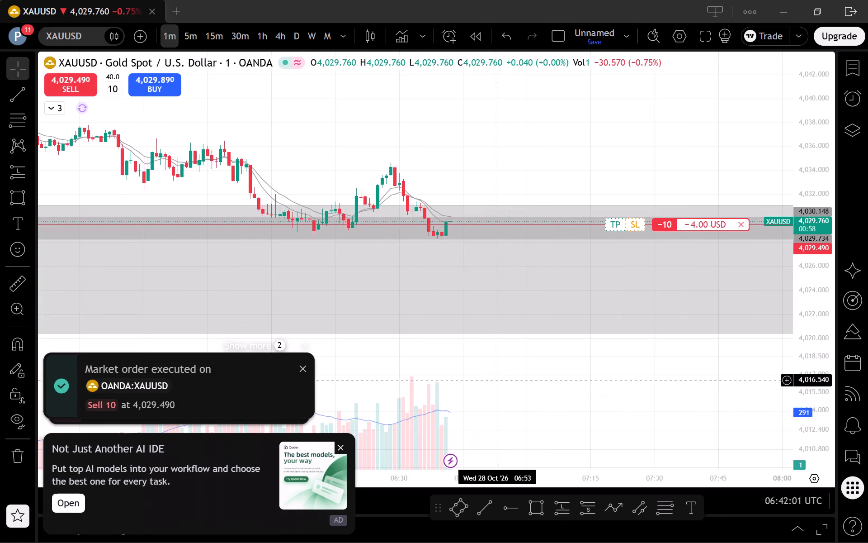
click(338, 446)
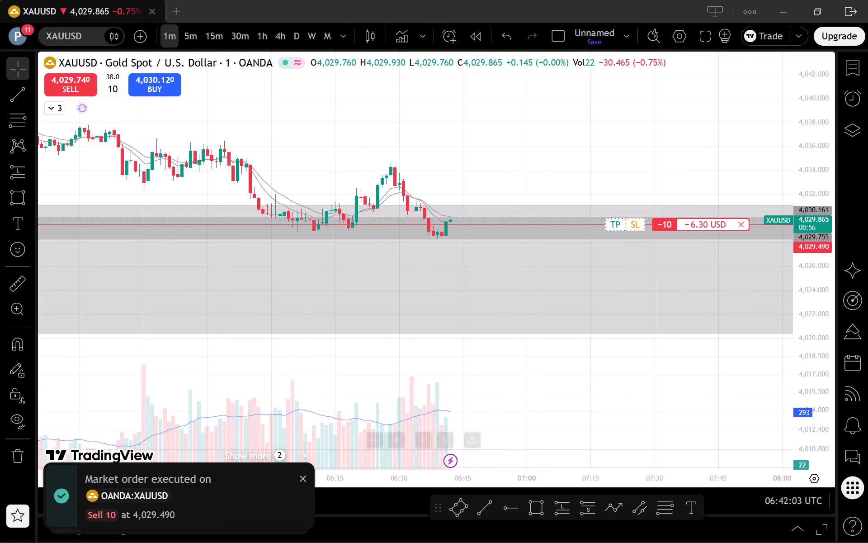
click(307, 453)
Check price on the 5-minute and 1-minute timeframes and sell another 10 XAUUSD at market.
scroll(514, 367, down, 2)
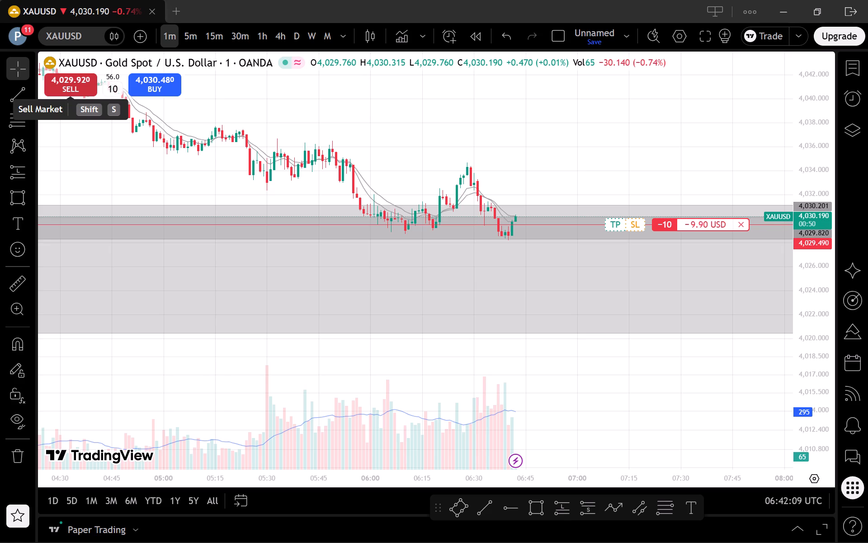
click(189, 33)
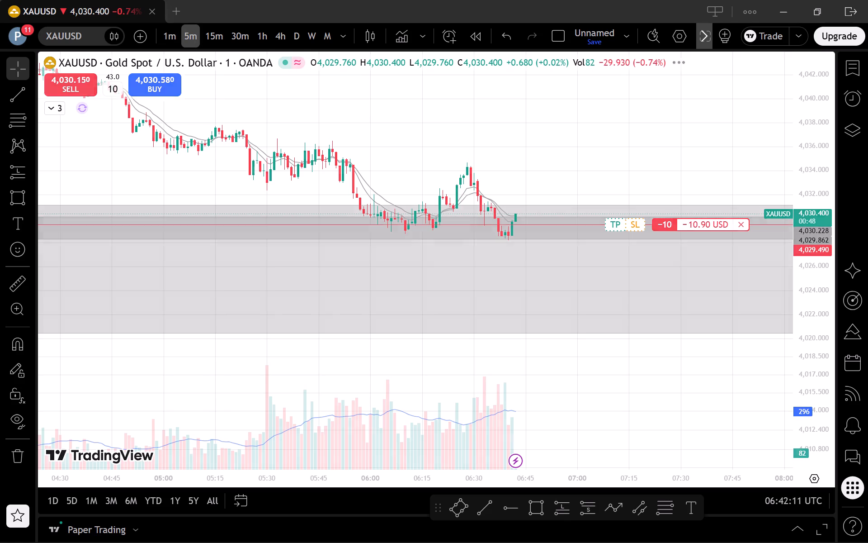
scroll(410, 194, up, 2)
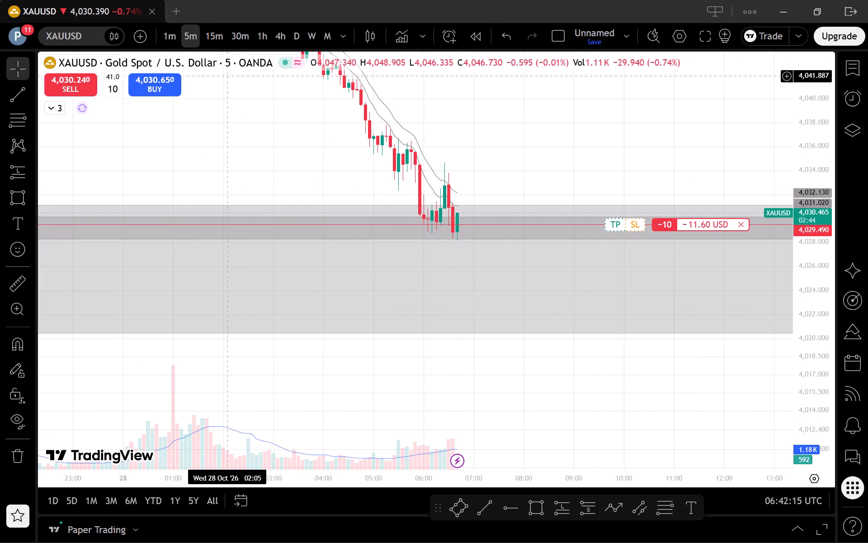
click(167, 39)
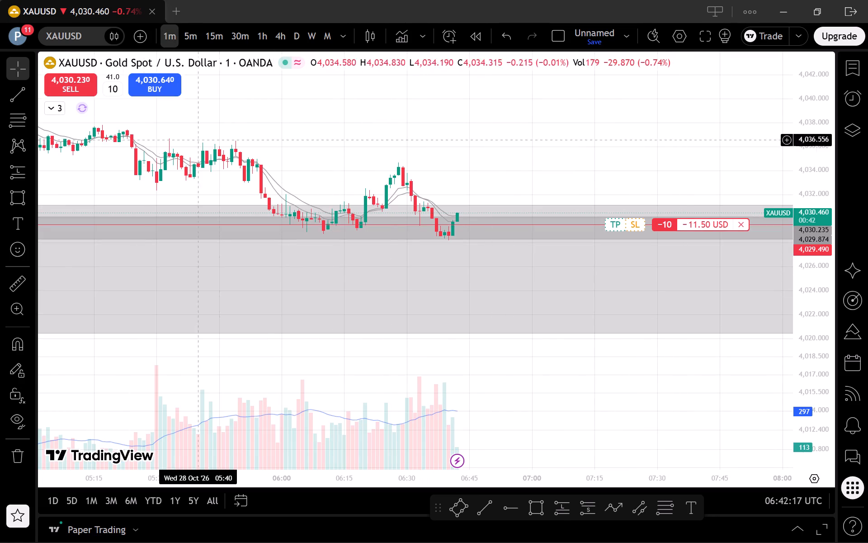
click(76, 74)
On the 5-minute timeframe, place a stop loss for the short position at 4,032.930.
scroll(581, 393, down, 1)
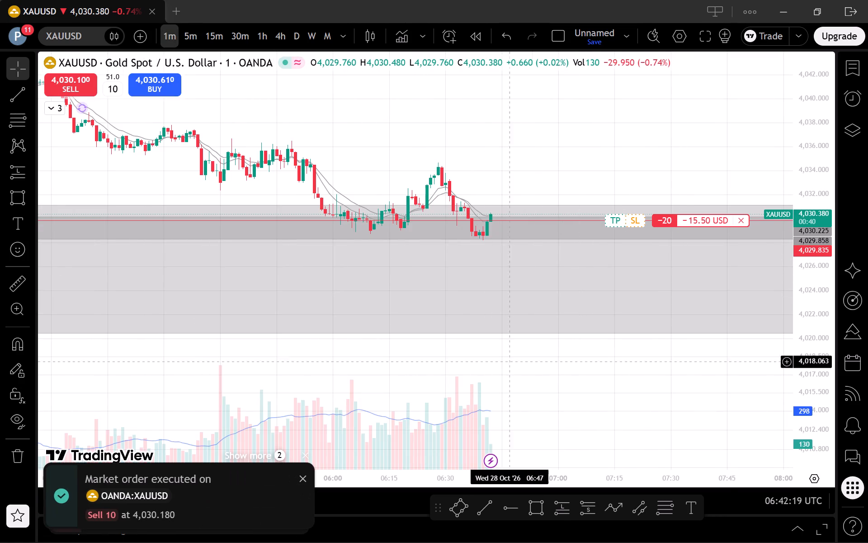
click(193, 36)
scroll(557, 365, up, 2)
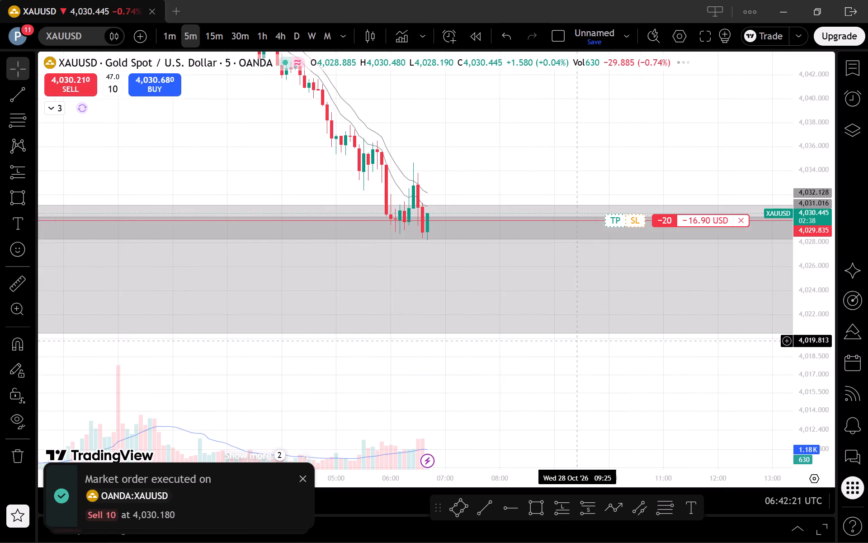
drag(635, 216, 657, 184)
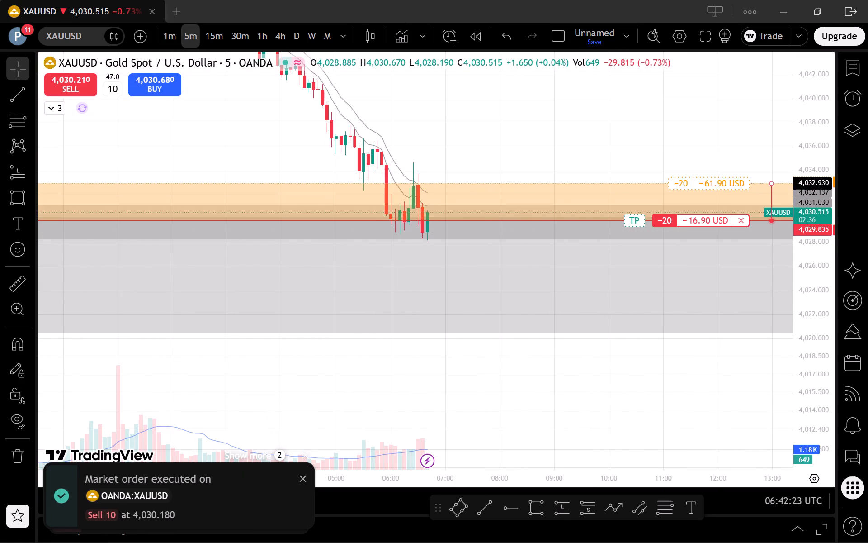
drag(657, 184, 664, 184)
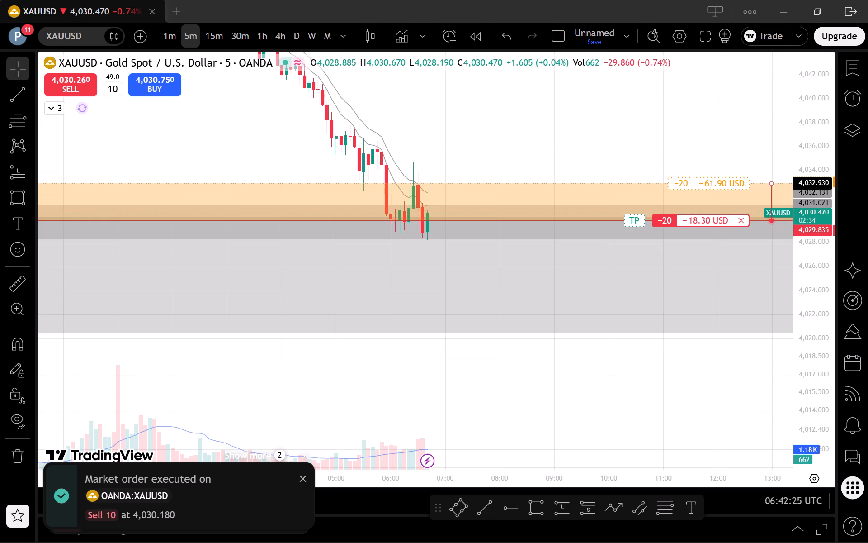
drag(664, 184, 665, 184)
Place a take profit for the short position at 4,020.716, near the grey zone's lower edge.
drag(639, 221, 644, 249)
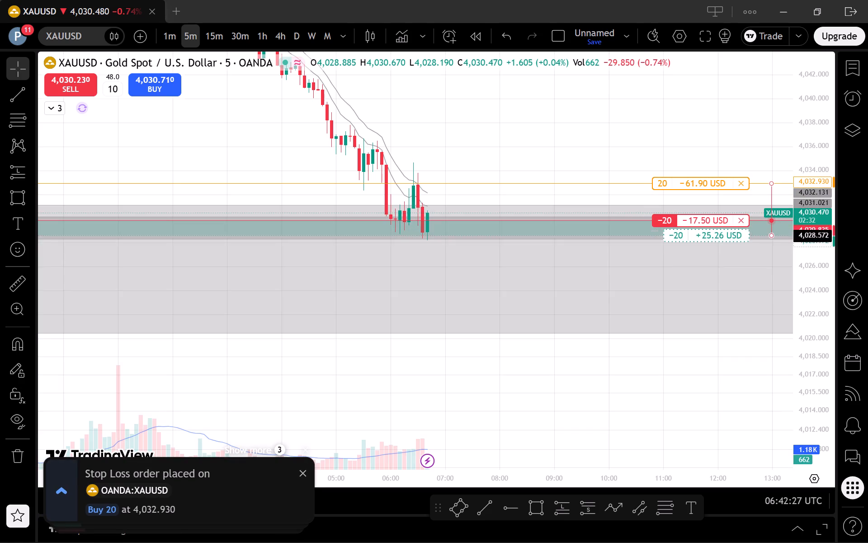
drag(644, 249, 674, 329)
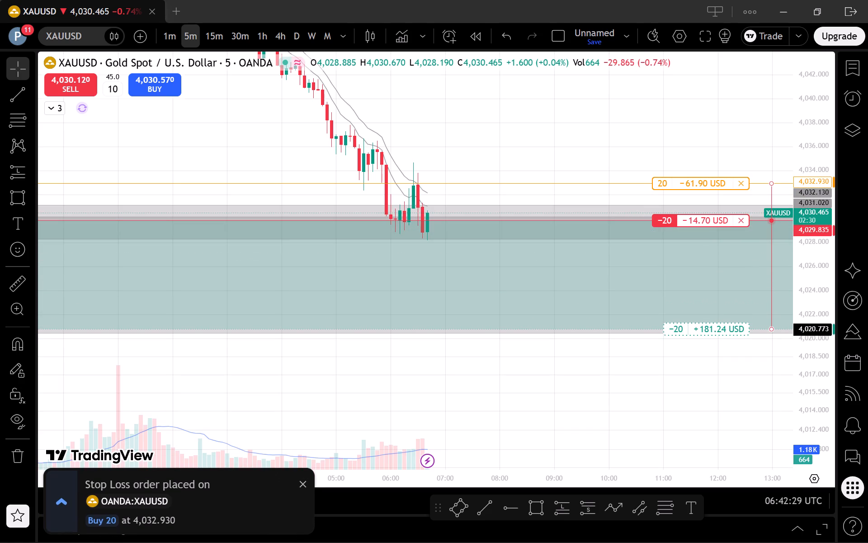
drag(674, 329, 674, 330)
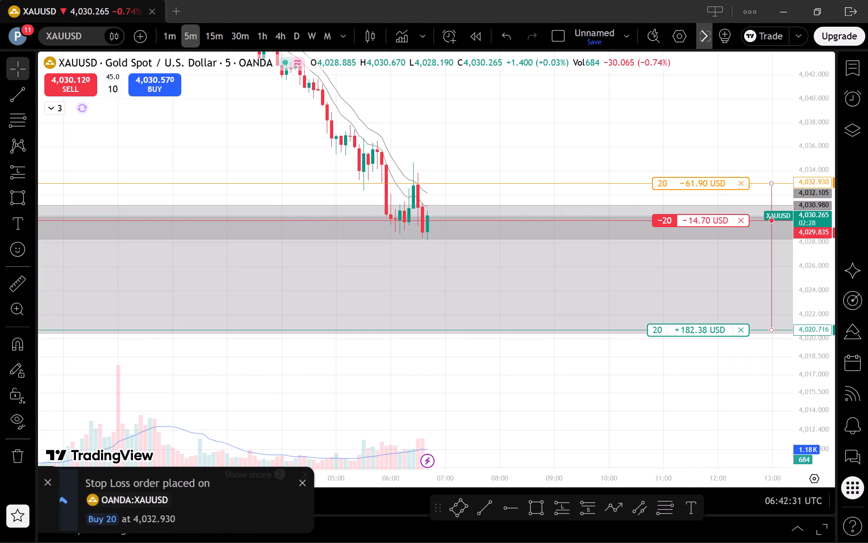
Place a short position projection at the latest 5-minute candle, with entry at about 4,029.873 and stop at about 4,032.986.
click(589, 508)
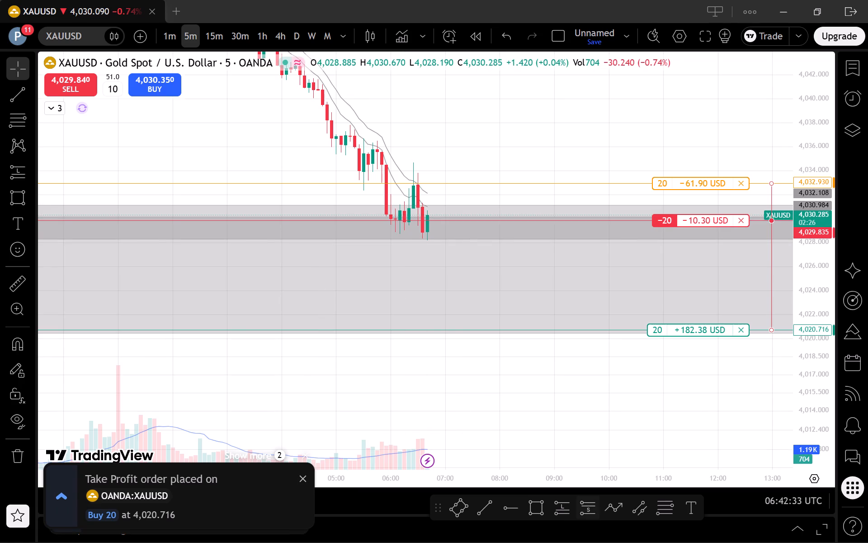
click(425, 220)
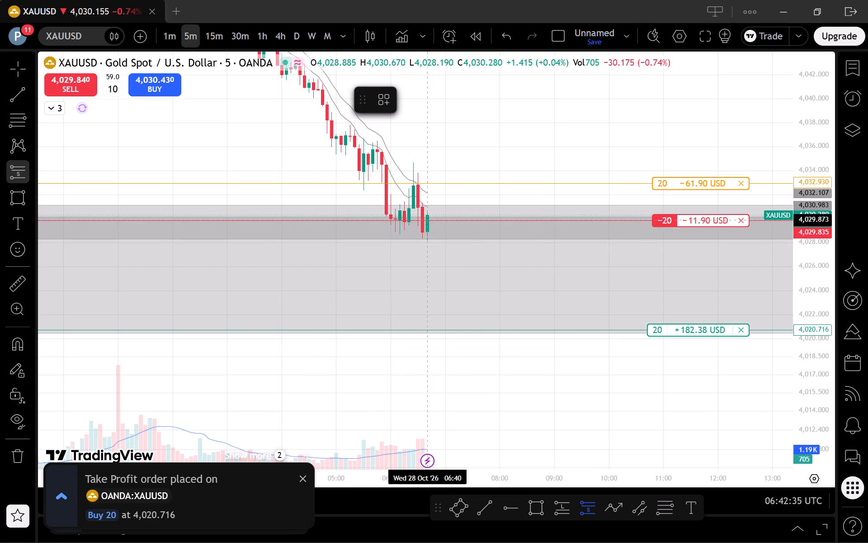
drag(427, 118, 471, 191)
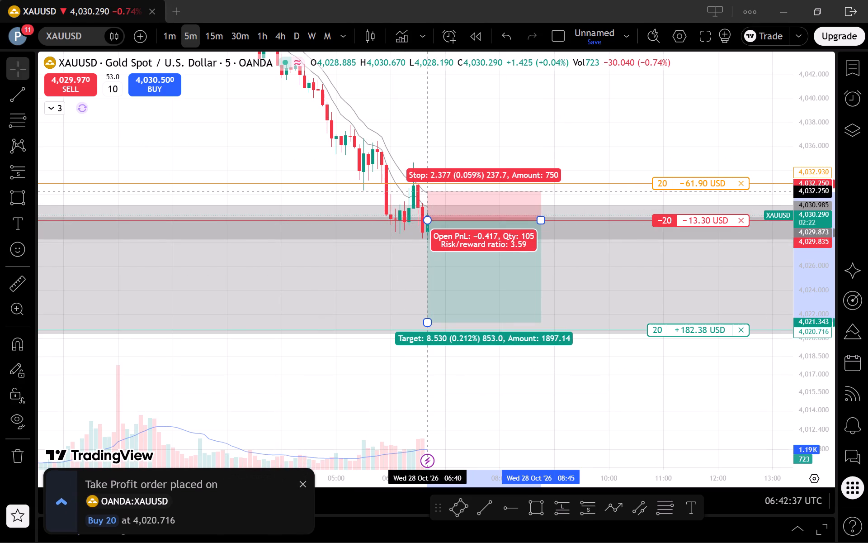
drag(471, 191, 474, 183)
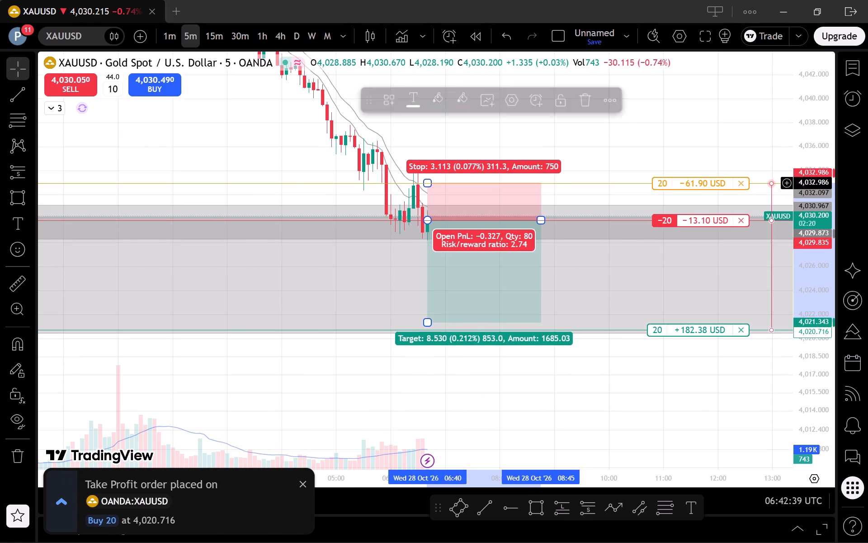
Move the short projection's target down to about 4,020.660, along the take-profit line.
drag(427, 319, 430, 329)
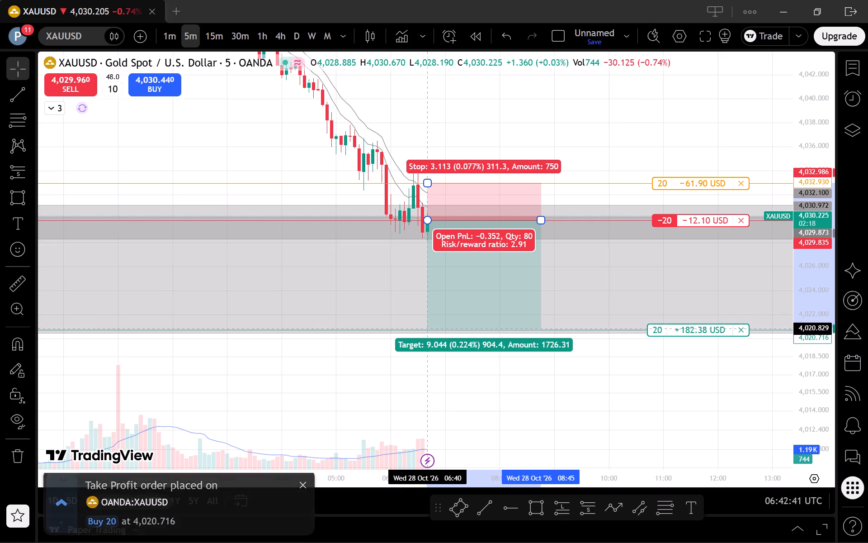
drag(430, 329, 434, 326)
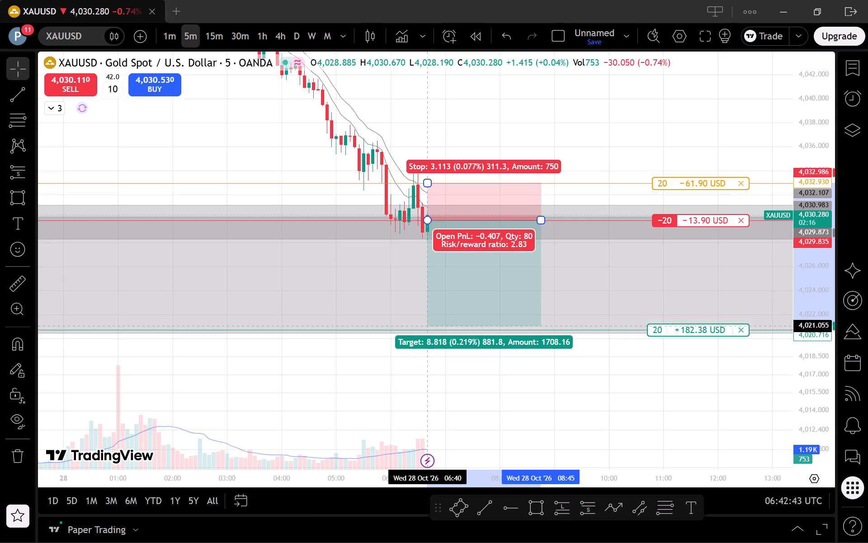
drag(434, 326, 449, 331)
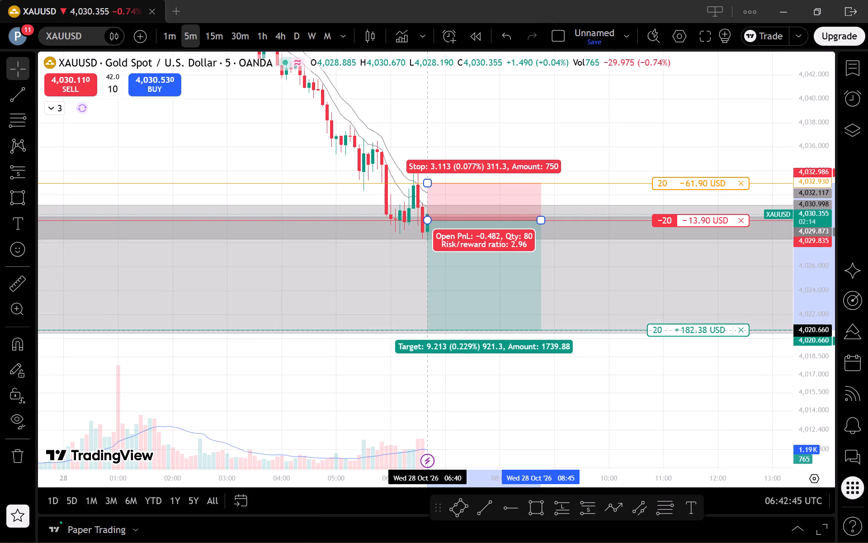
drag(449, 331, 451, 331)
Align the short projection's stop level with the stop-loss order at 4,032.930.
click(427, 180)
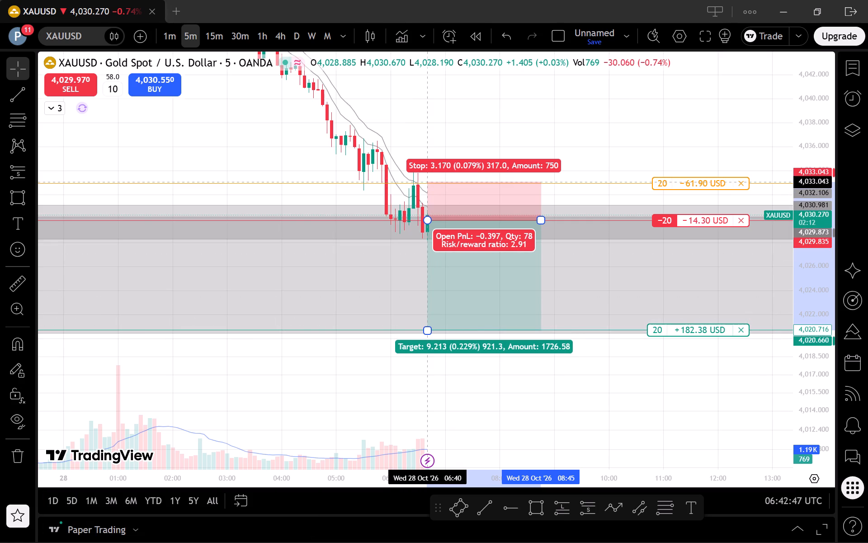
drag(430, 182, 441, 185)
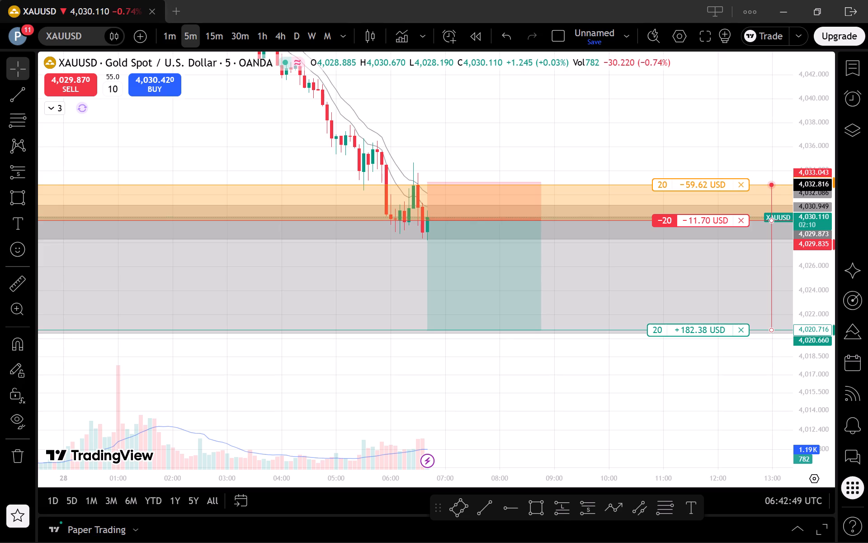
drag(441, 185, 442, 183)
drag(427, 181, 439, 183)
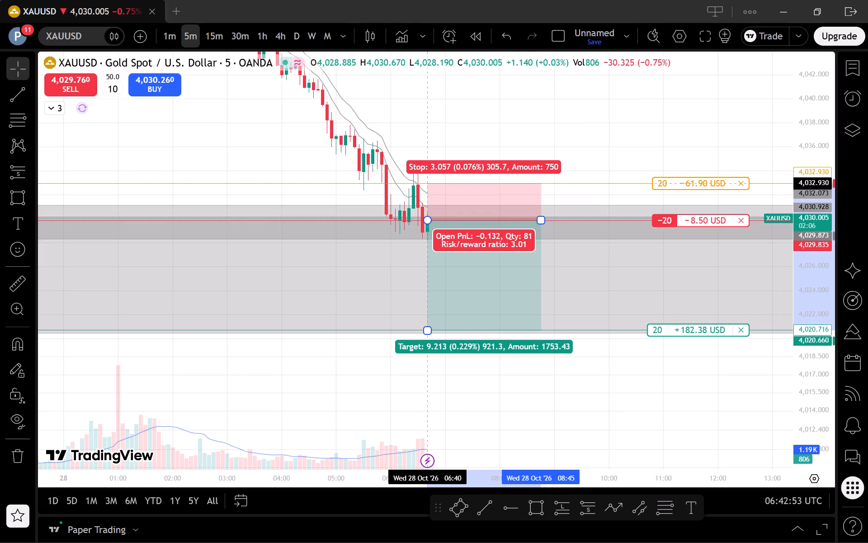
click(413, 133)
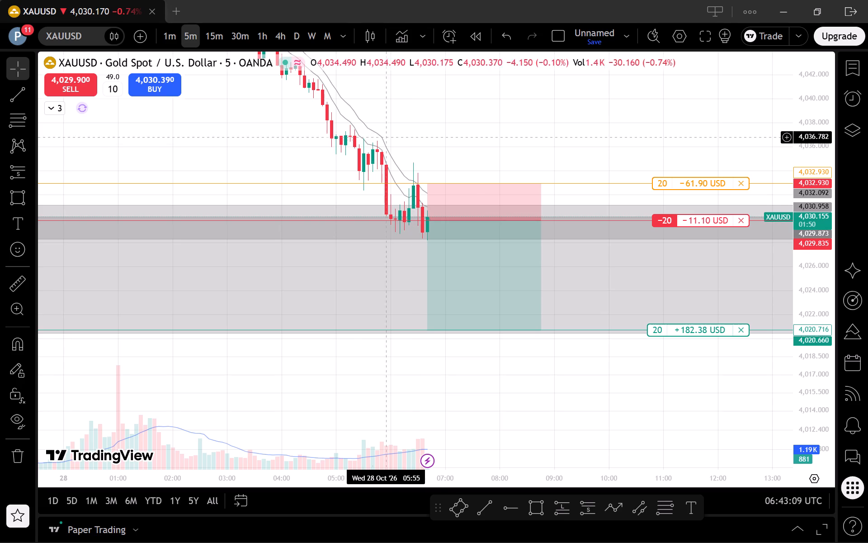
Check the short projection on the 1-minute timeframe, and on the 5-minute timeframe shorten it to end at about 08:30.
click(171, 32)
scroll(592, 384, down, 2)
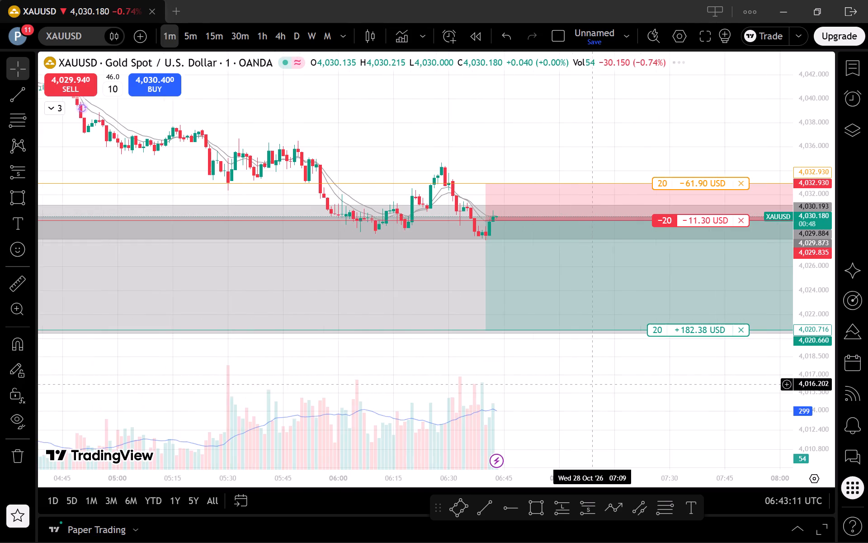
drag(593, 407, 425, 417)
scroll(519, 419, down, 1)
drag(530, 421, 505, 415)
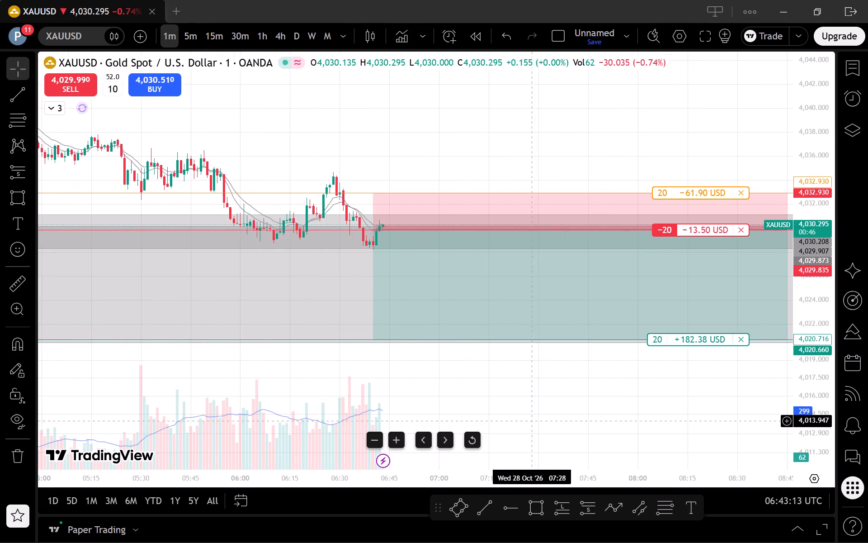
drag(505, 415, 467, 400)
click(190, 38)
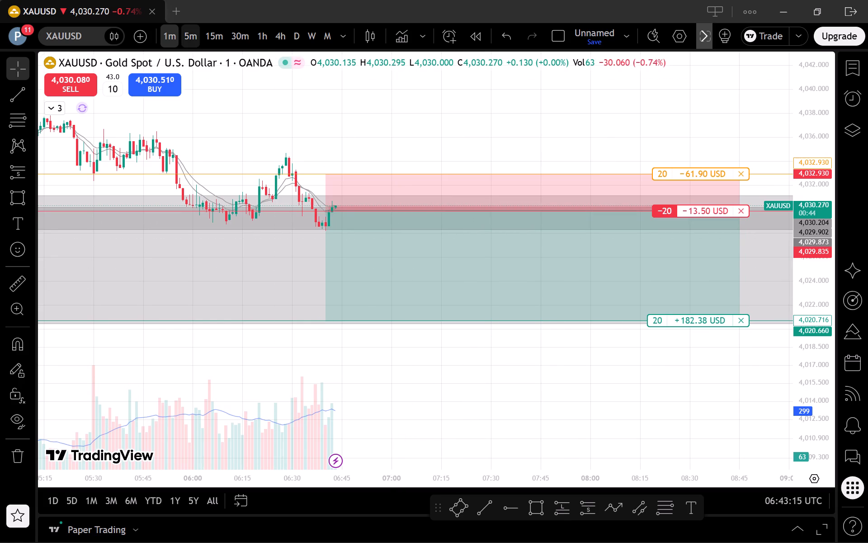
scroll(418, 258, up, 2)
drag(344, 209, 335, 209)
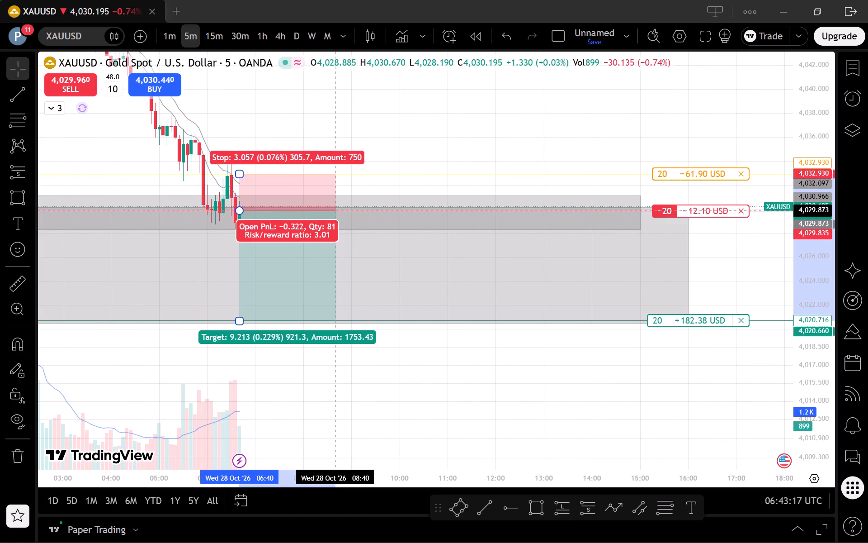
drag(335, 209, 327, 209)
click(326, 209)
click(379, 349)
Examine the 5-minute price history around the upper grey zone, the rising trendline and the decline into the short position.
drag(320, 359, 642, 396)
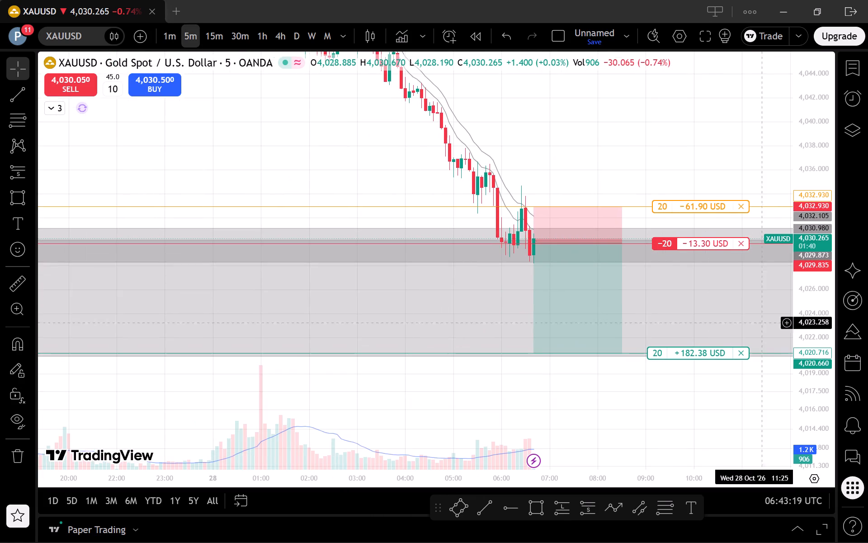
drag(813, 198, 814, 341)
scroll(350, 271, down, 4)
drag(352, 176, 425, 345)
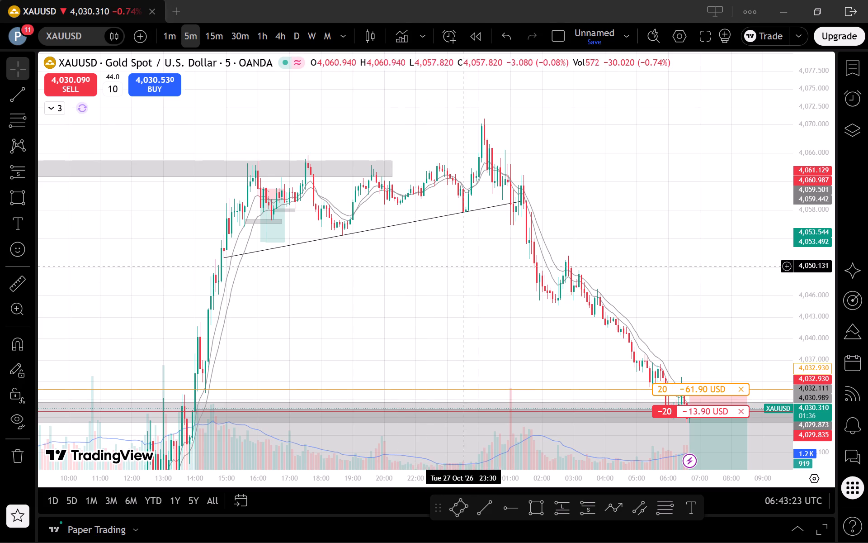
scroll(458, 265, up, 3)
drag(366, 296, 589, 342)
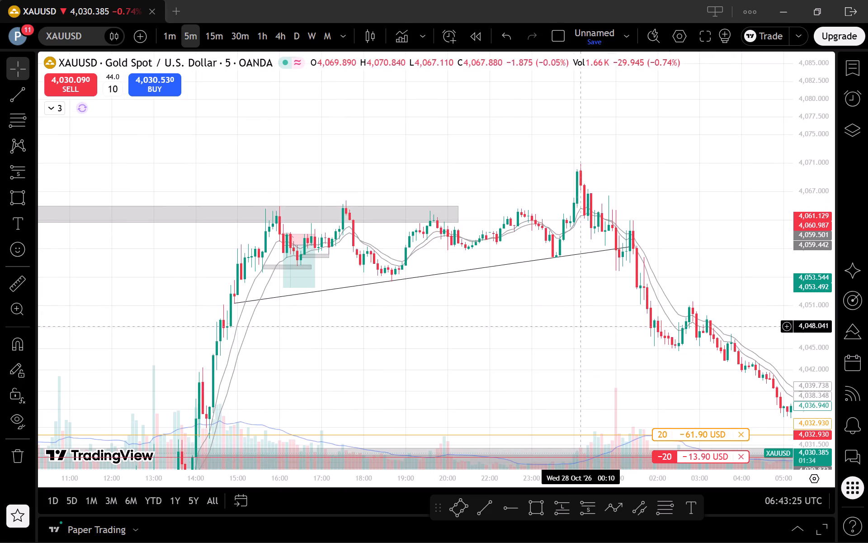
scroll(584, 319, down, 2)
drag(626, 334, 541, 329)
scroll(556, 301, down, 2)
drag(585, 317, 516, 318)
drag(834, 386, 799, 289)
scroll(693, 309, up, 2)
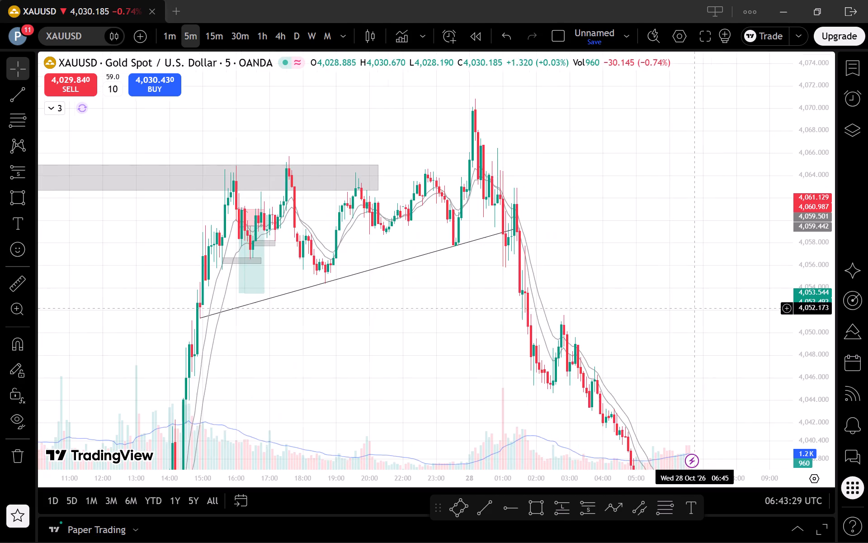
scroll(651, 311, up, 2)
drag(462, 318, 566, 306)
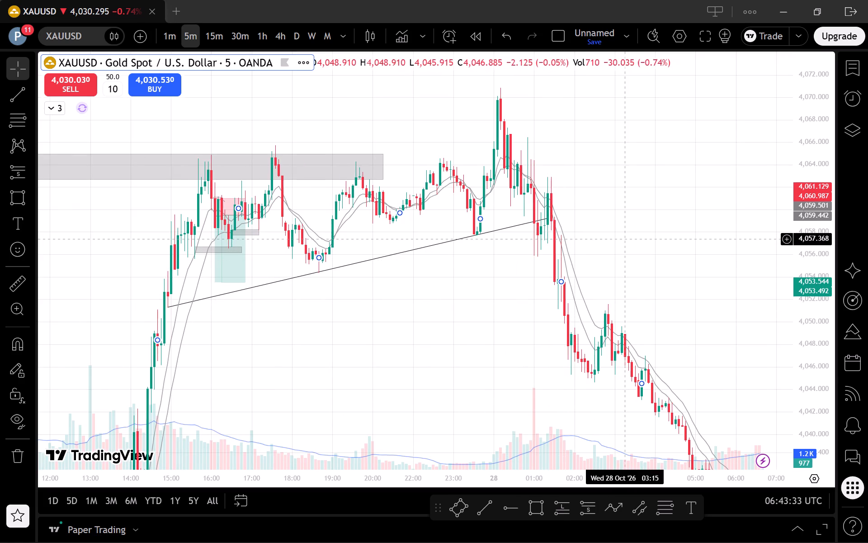
Examine the 1-minute price action around the rising trendline, from the upper grey zone to the candles after 01:00 on 28 October.
triple_click(179, 40)
scroll(549, 294, down, 9)
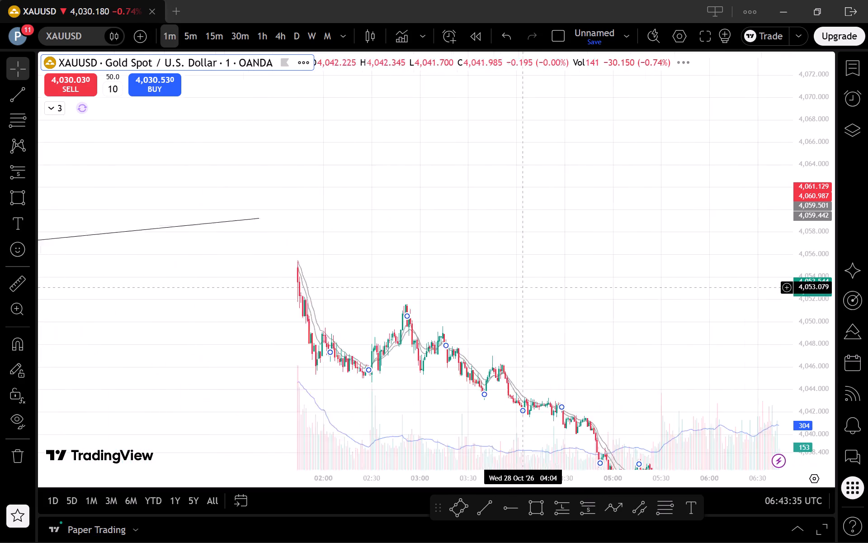
scroll(519, 288, down, 3)
drag(403, 305, 745, 361)
drag(823, 421, 789, 290)
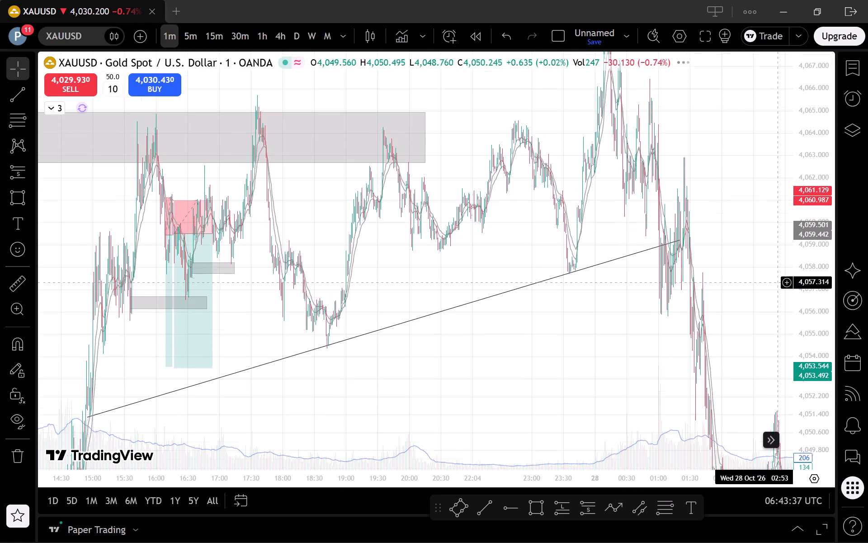
scroll(687, 281, up, 8)
scroll(524, 305, up, 3)
drag(295, 338, 446, 343)
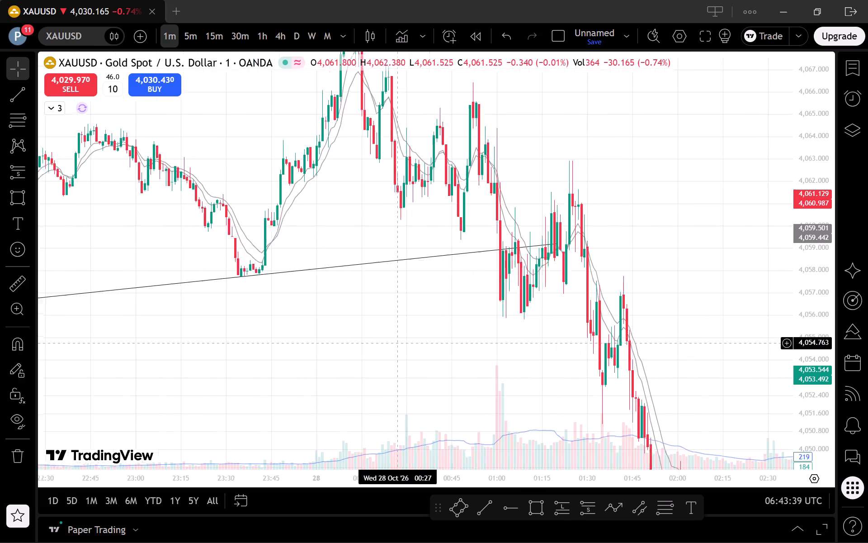
drag(446, 343, 459, 343)
scroll(492, 323, up, 3)
drag(421, 310, 479, 305)
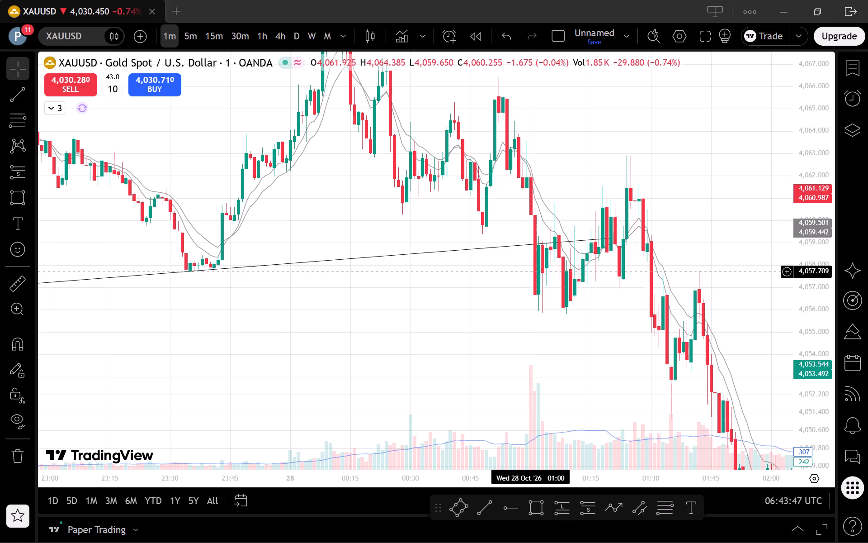
scroll(534, 295, down, 4)
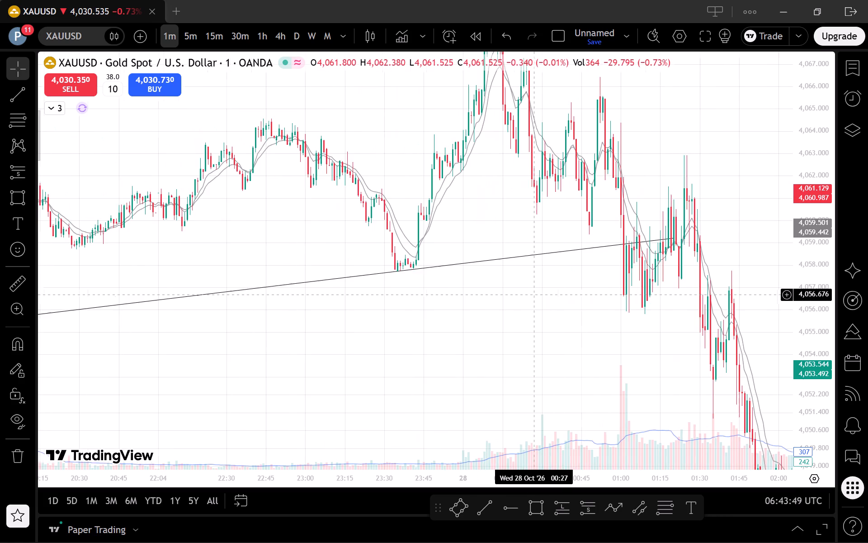
scroll(534, 295, down, 6)
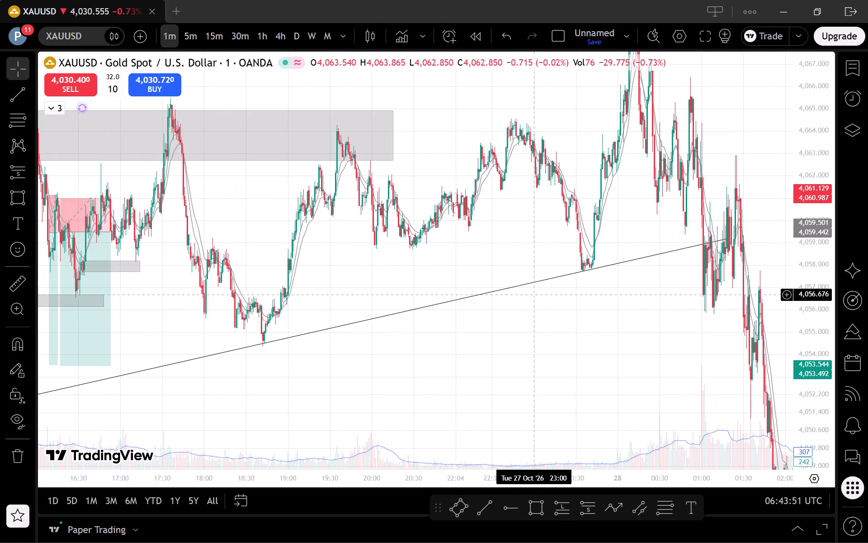
scroll(534, 295, up, 3)
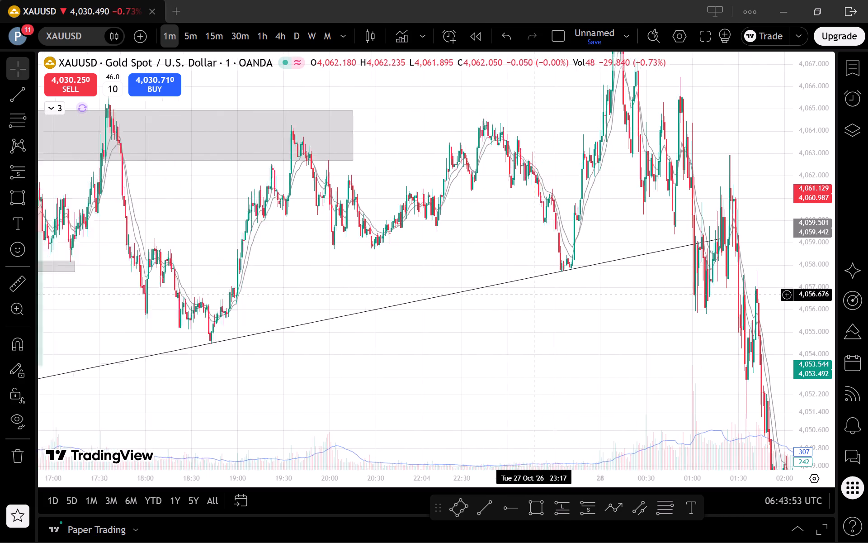
scroll(534, 295, up, 10)
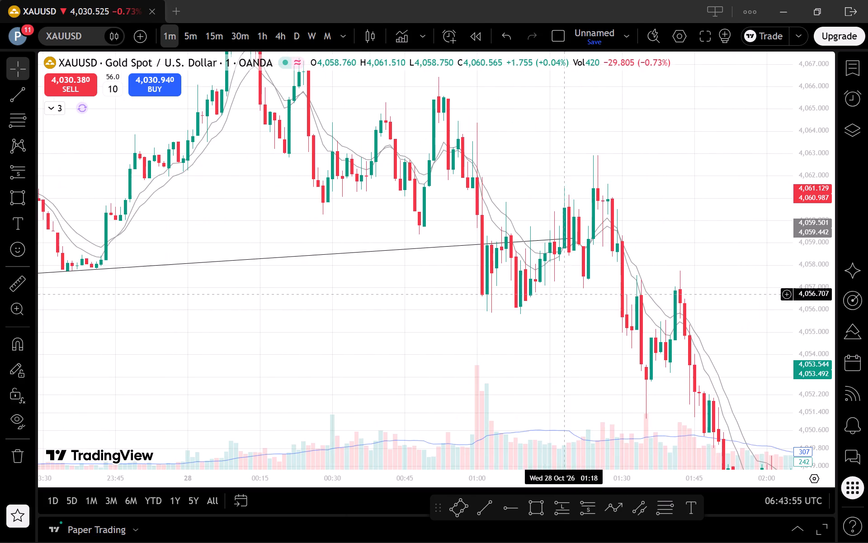
drag(650, 156, 624, 195)
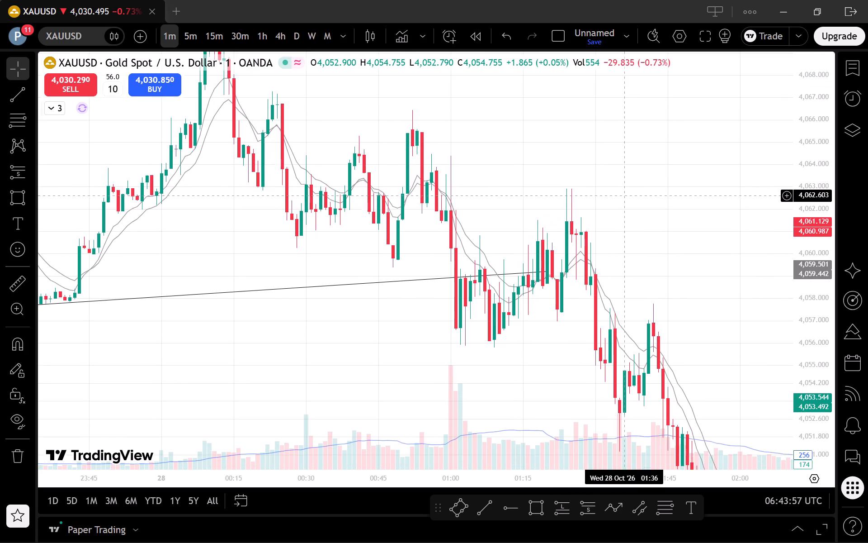
scroll(630, 209, up, 2)
drag(619, 222, 632, 219)
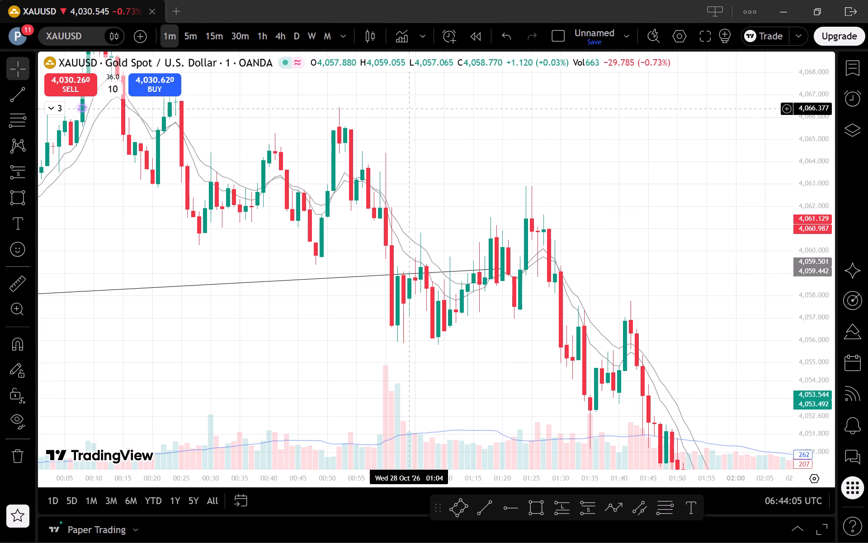
Review the 5-minute move from the 27 October rally through the trendline to the open short position and its projection.
click(190, 30)
drag(823, 186, 811, 346)
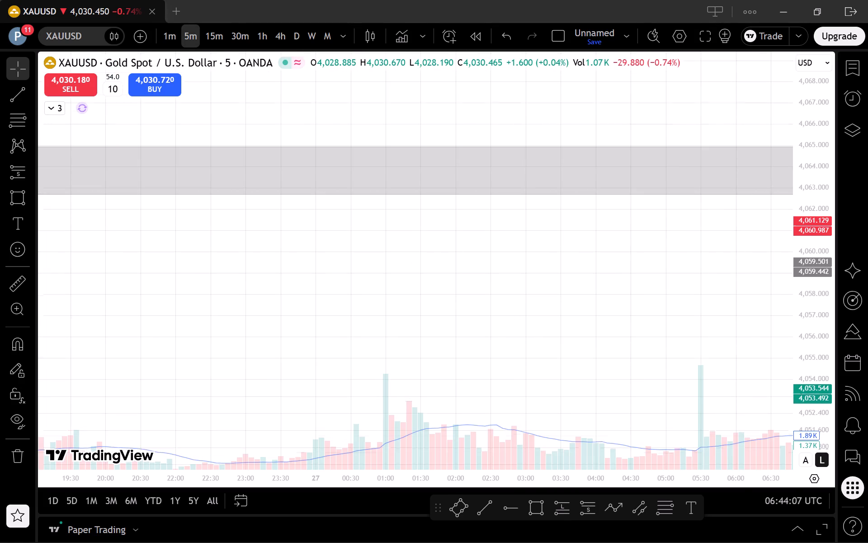
drag(811, 346, 811, 438)
scroll(619, 297, down, 3)
drag(646, 359, 360, 128)
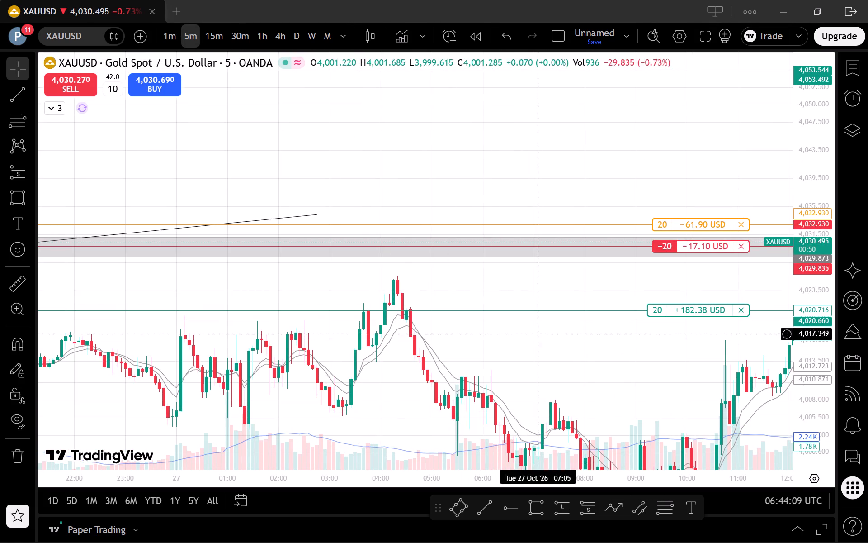
drag(632, 387, 0, 389)
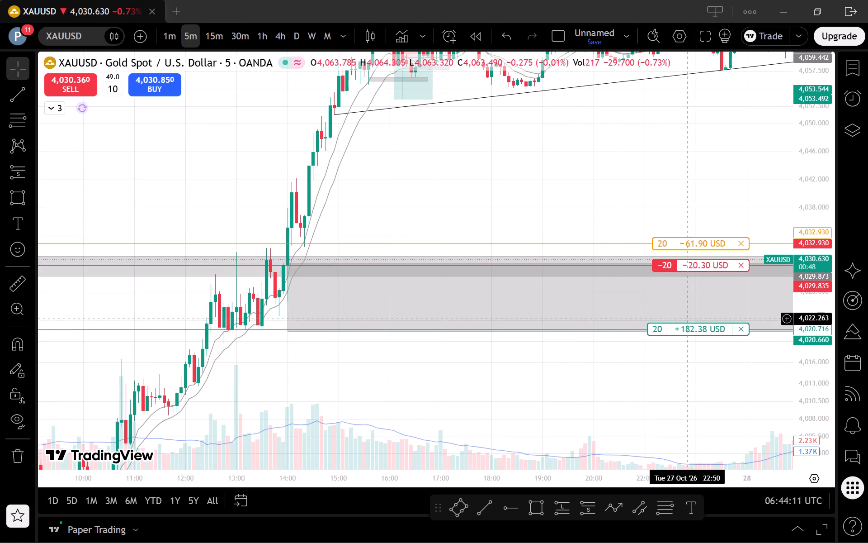
drag(728, 384, 201, 435)
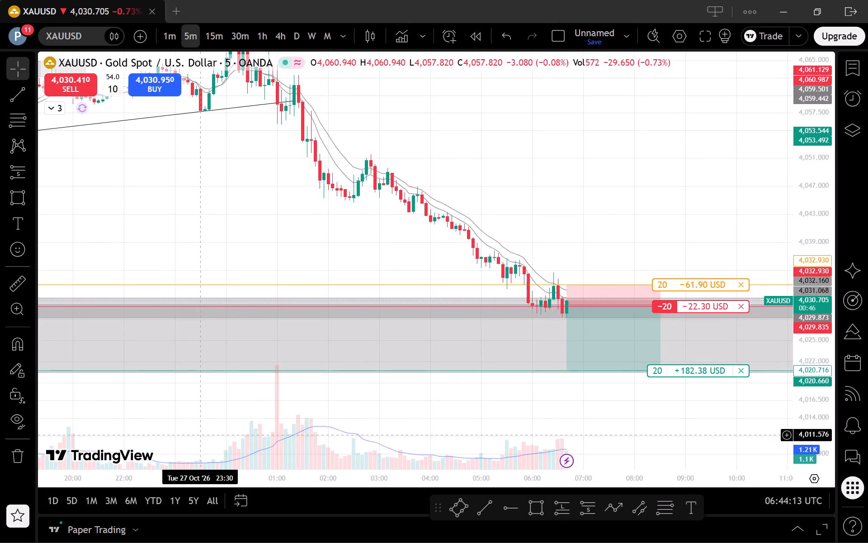
drag(201, 435, 735, 496)
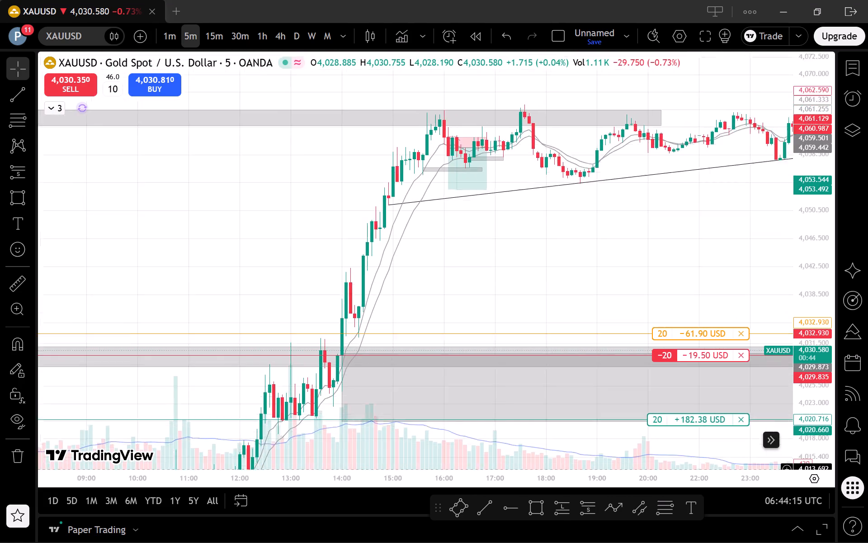
Review the 5-minute candles from the upper grey zone and rising trendline through the 28 October peak and decline.
drag(735, 496, 634, 508)
scroll(654, 265, down, 3)
drag(652, 265, 513, 313)
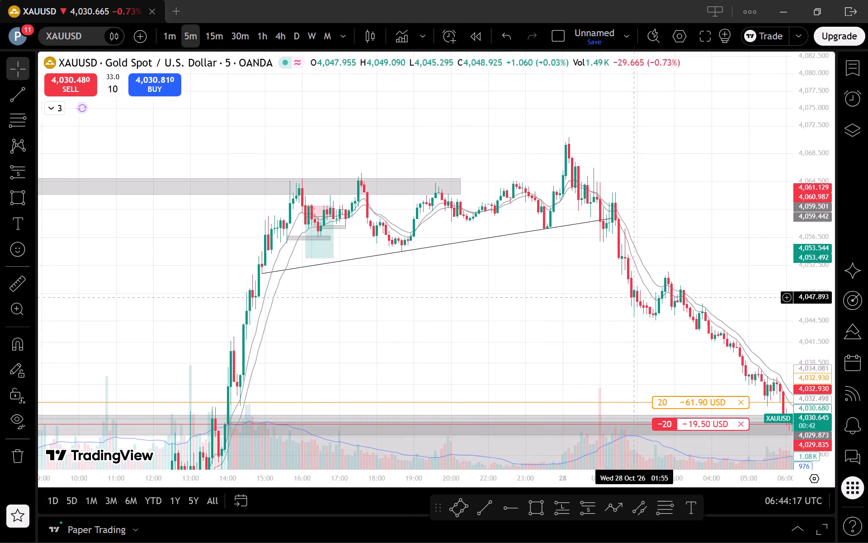
scroll(808, 381, up, 4)
scroll(651, 291, up, 3)
drag(541, 270, 544, 328)
scroll(490, 199, down, 1)
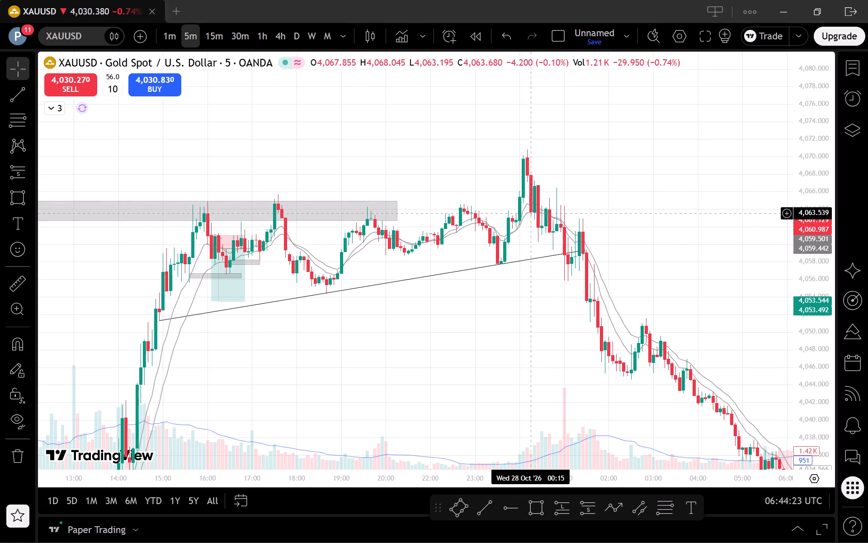
scroll(514, 276, down, 4)
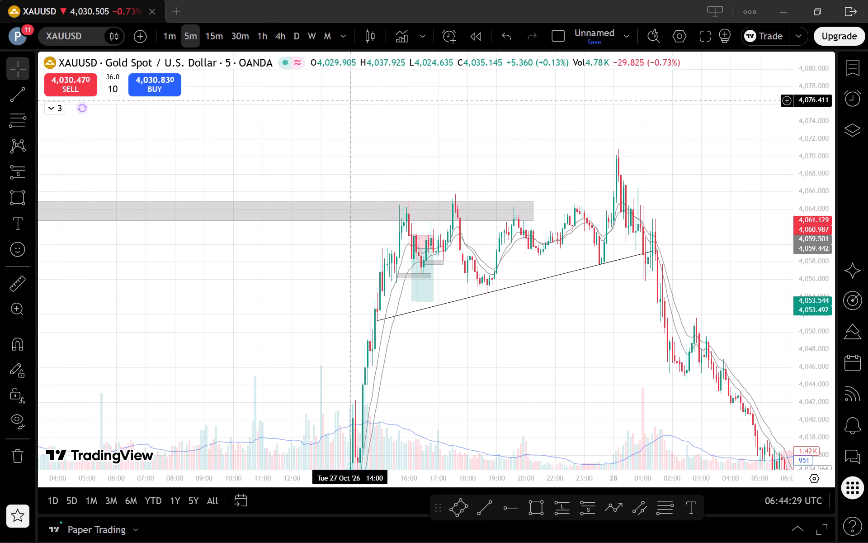
On the 1-hour timeframe, raise the lower edge of the grey zone below 4,065 to about 4,063.15.
click(258, 37)
scroll(559, 332, up, 2)
scroll(609, 405, up, 3)
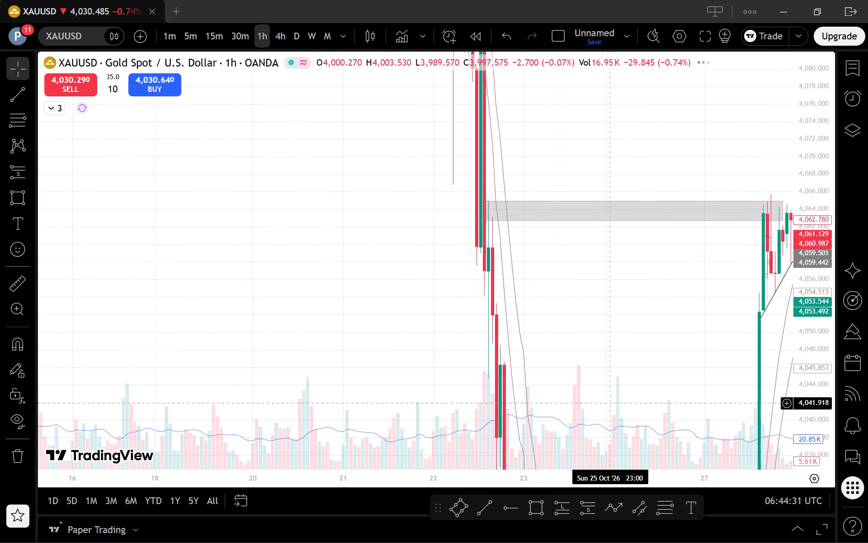
scroll(604, 373, up, 3)
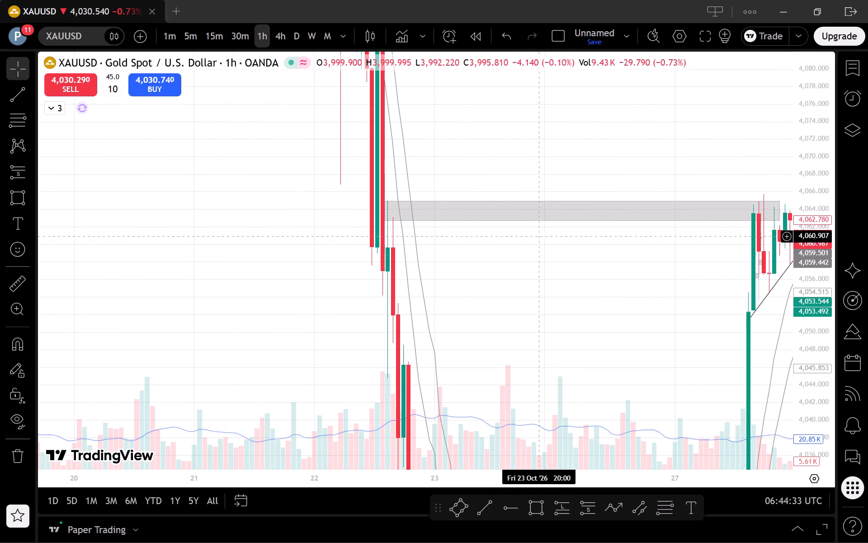
drag(583, 222, 597, 217)
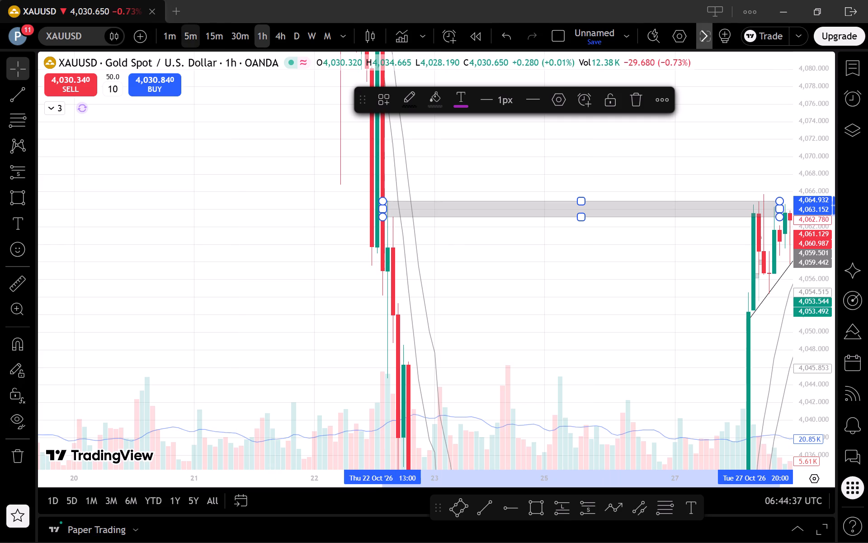
Trace the narrowed upper grey zone on the 5-minute timeframe back to the 22 October candles where it begins.
click(196, 34)
scroll(311, 271, down, 13)
drag(143, 298, 155, 305)
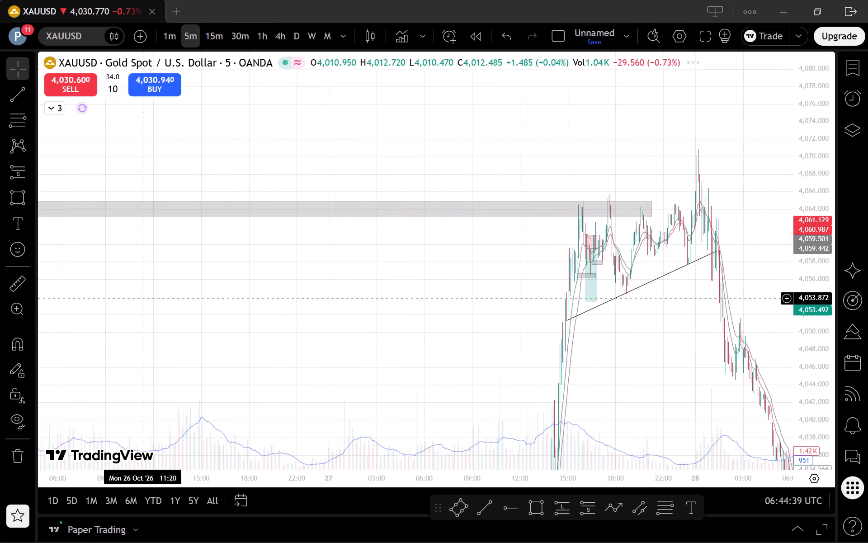
drag(155, 305, 706, 339)
scroll(291, 307, up, 2)
drag(131, 324, 739, 329)
scroll(490, 320, up, 7)
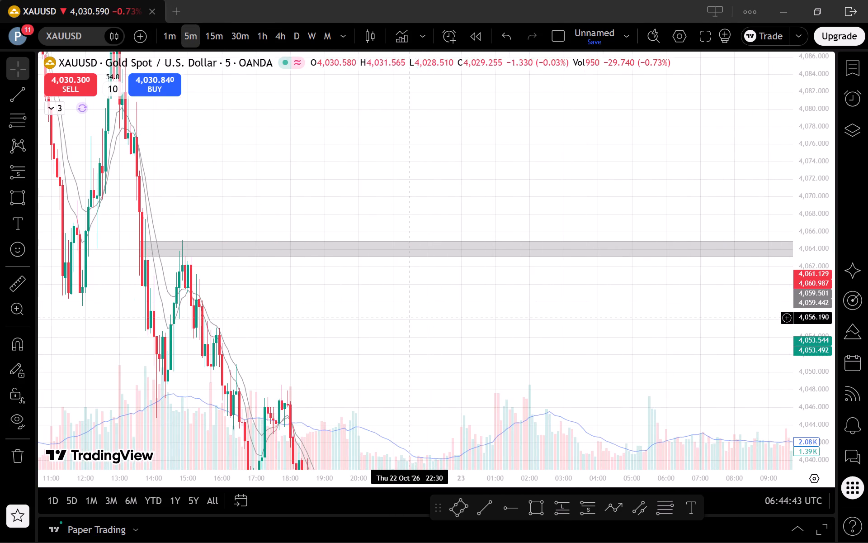
click(474, 436)
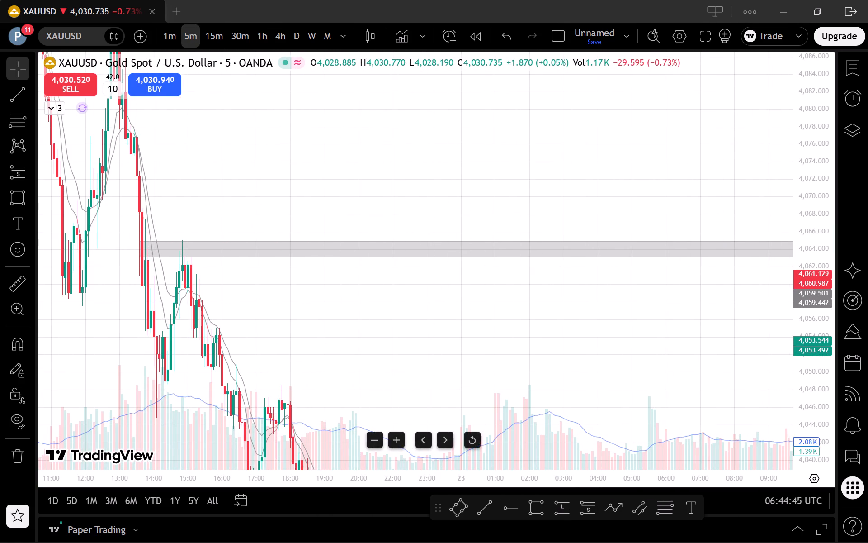
Delete the thin lower grey zone that starts on 22 October and overlaps the larger zone at the short position.
scroll(464, 376, up, 4)
scroll(339, 233, down, 6)
drag(411, 293, 462, 331)
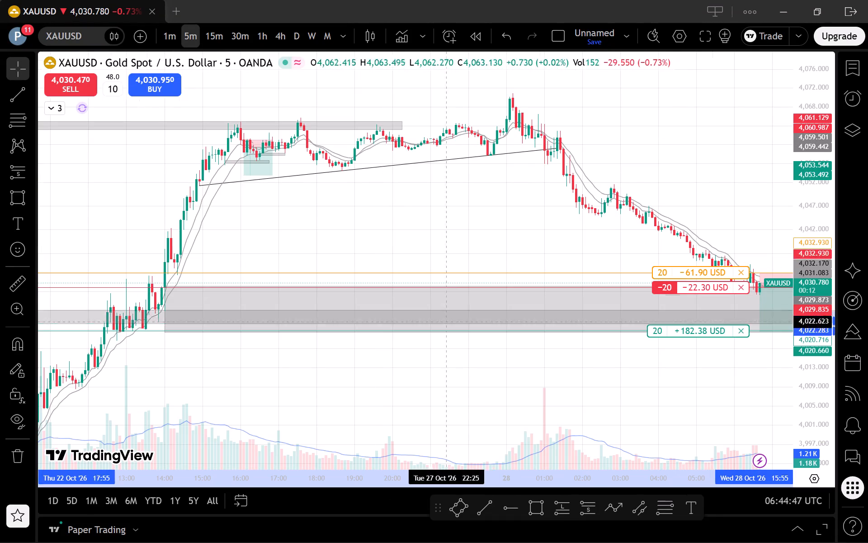
drag(462, 331, 462, 324)
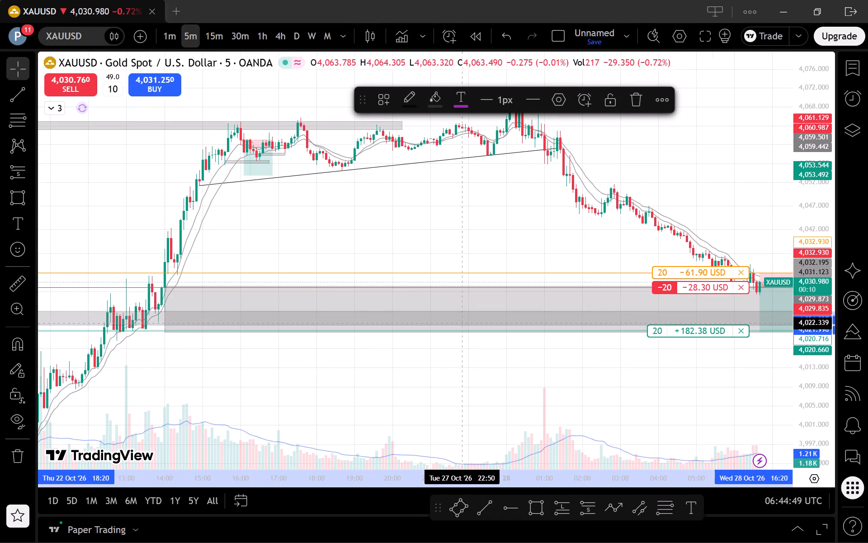
drag(462, 324, 462, 325)
scroll(463, 313, down, 5)
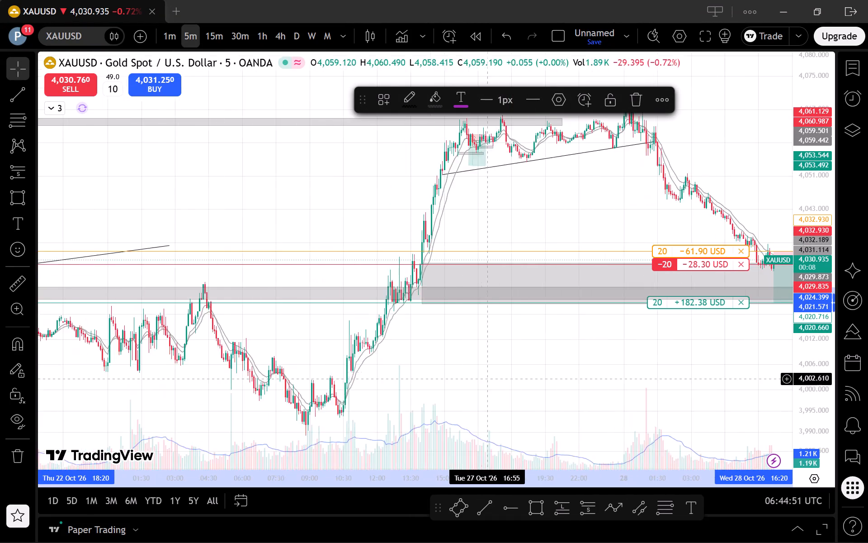
scroll(489, 381, down, 12)
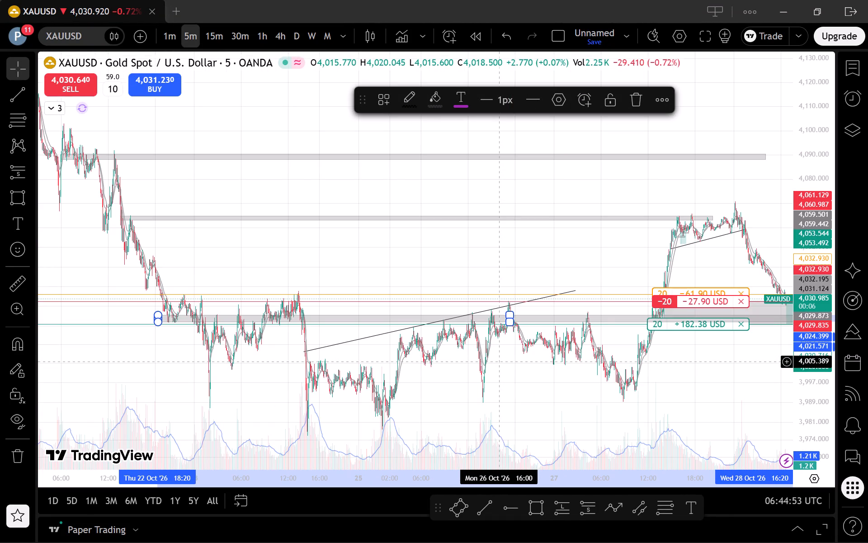
click(639, 100)
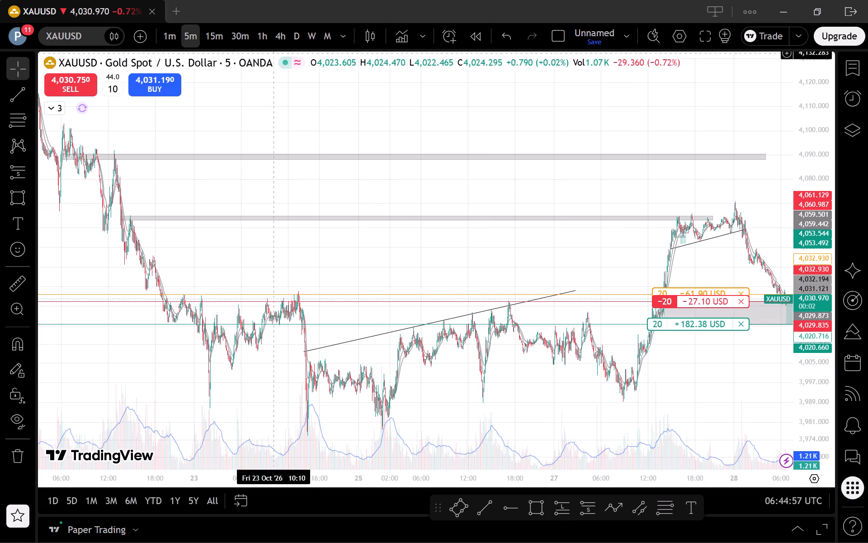
On the 1-hour timeframe, extend the start of the large grey zone at the short position back to early 23 October.
click(258, 36)
scroll(451, 242, up, 7)
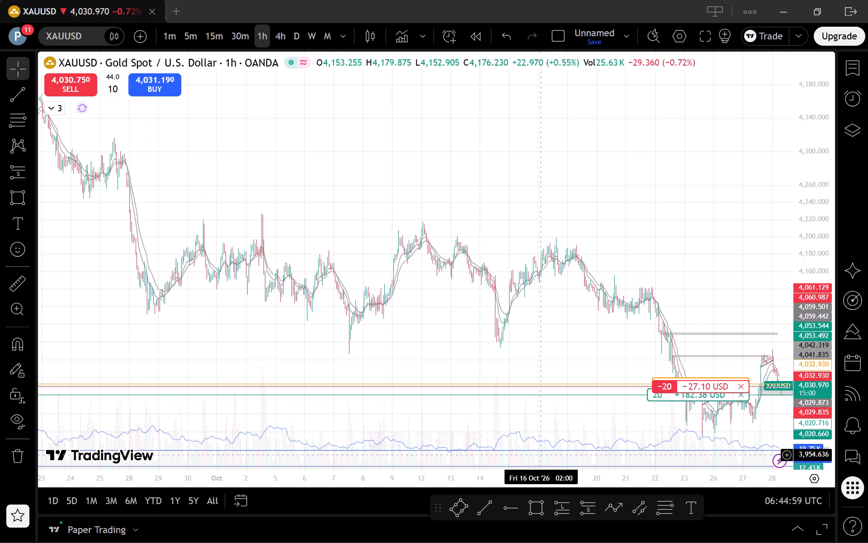
click(472, 437)
scroll(565, 357, up, 5)
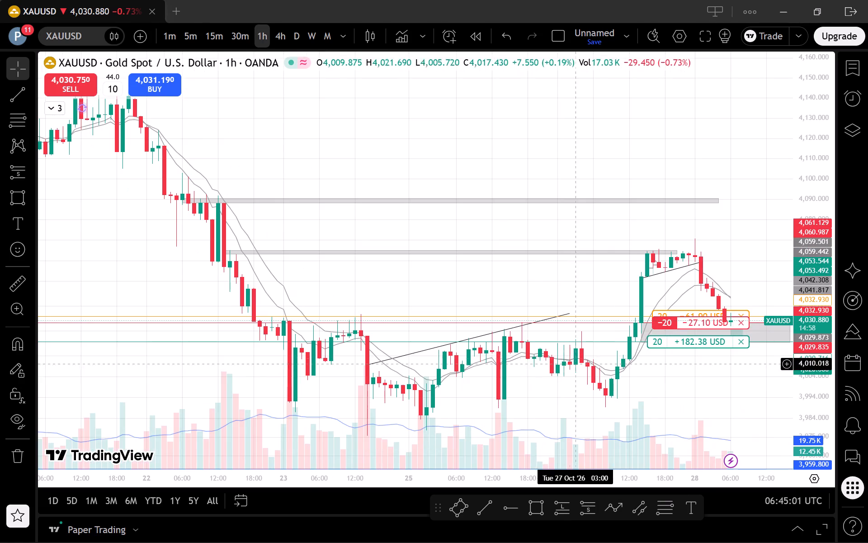
drag(802, 395, 796, 410)
drag(726, 409, 531, 353)
scroll(622, 347, down, 4)
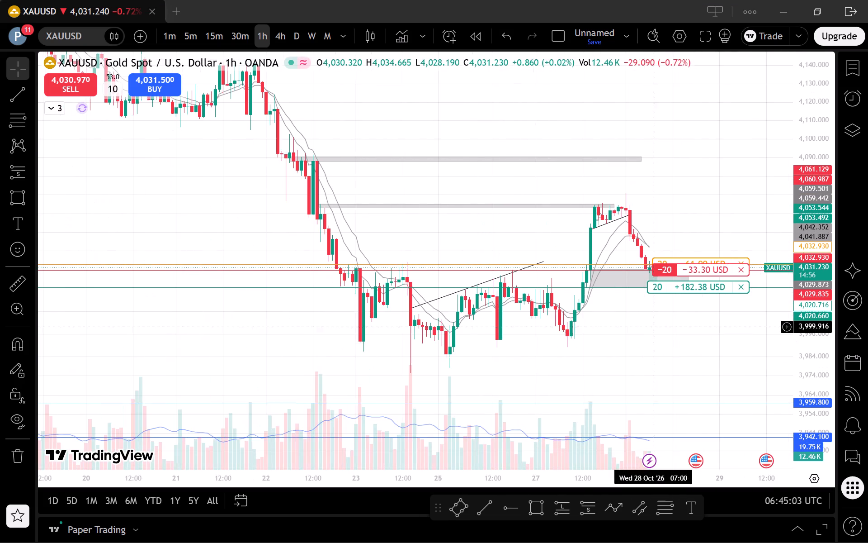
drag(632, 344, 571, 356)
drag(814, 417, 801, 342)
drag(728, 364, 711, 370)
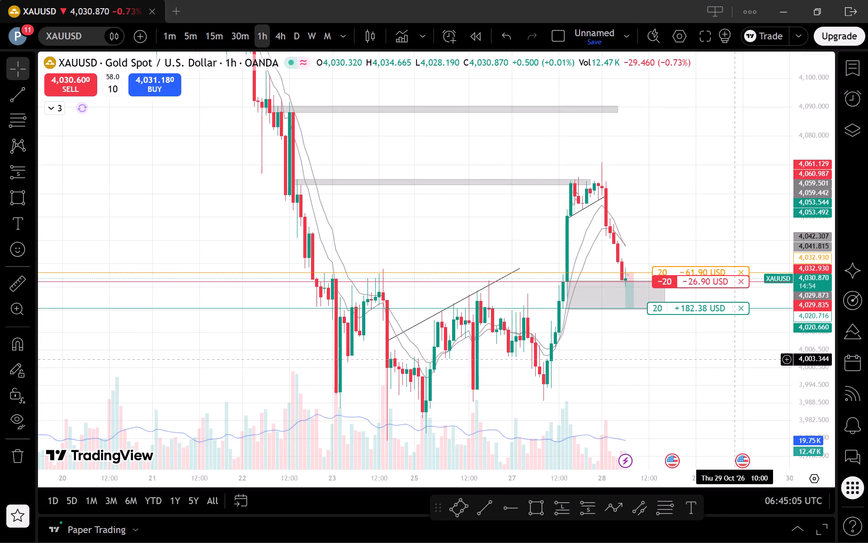
drag(711, 370, 646, 380)
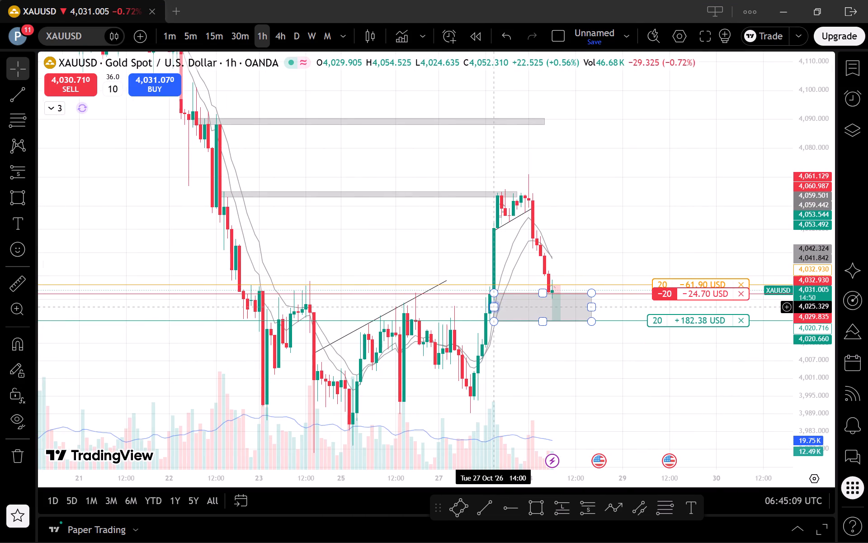
drag(495, 307, 263, 298)
click(527, 384)
Examine the extended grey zone and the open short position on the 1-hour, 5-minute and 1-minute timeframes.
scroll(564, 373, down, 3)
click(596, 398)
drag(596, 398, 533, 350)
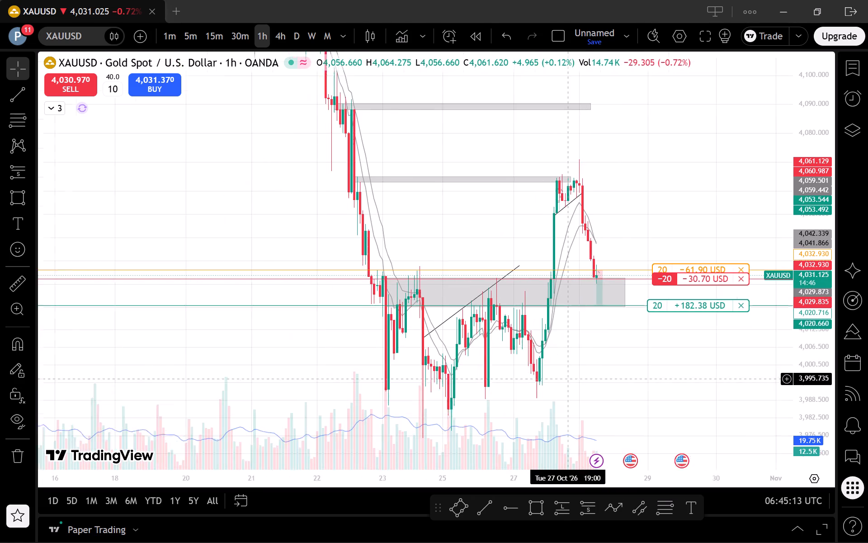
drag(533, 350, 527, 347)
scroll(527, 347, up, 1)
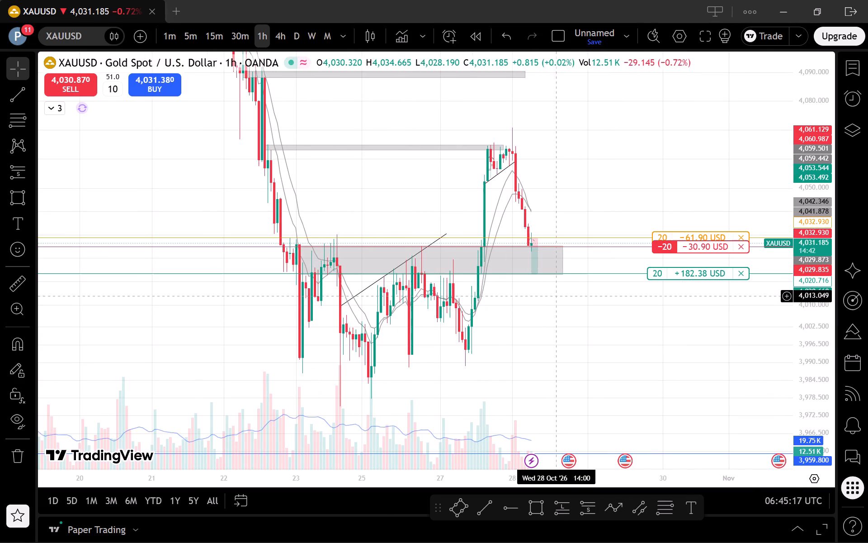
click(186, 33)
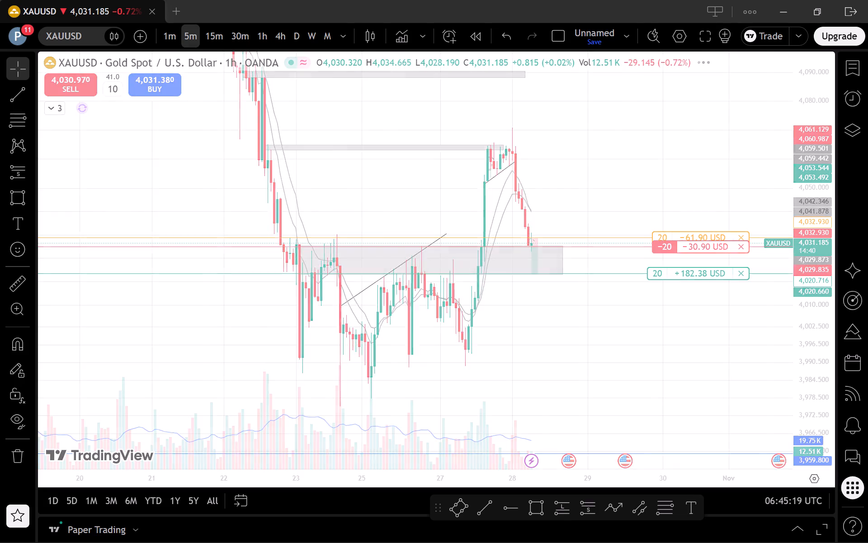
scroll(780, 420, down, 1)
drag(820, 421, 770, 0)
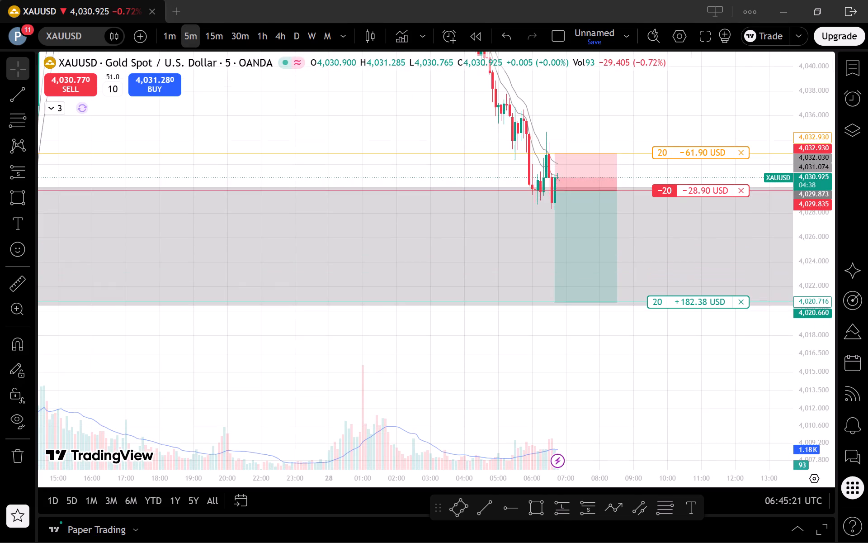
scroll(694, 312, up, 3)
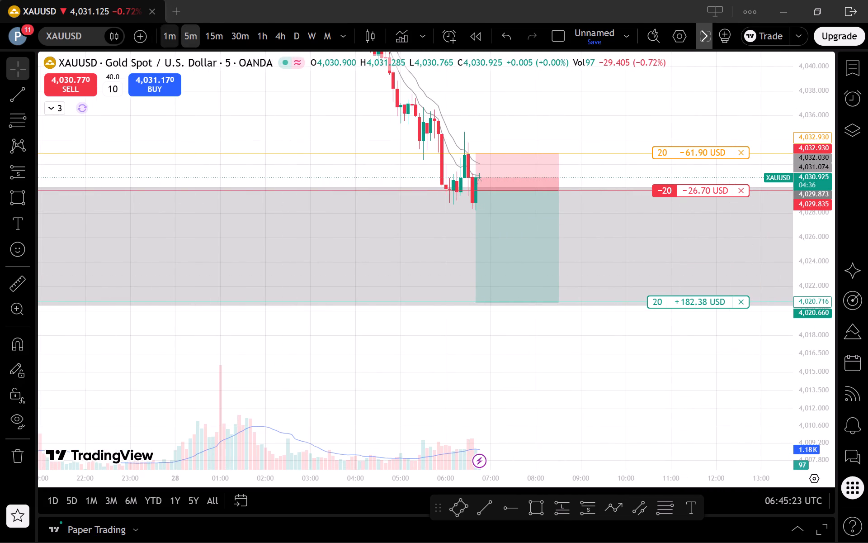
click(173, 34)
scroll(577, 356, down, 2)
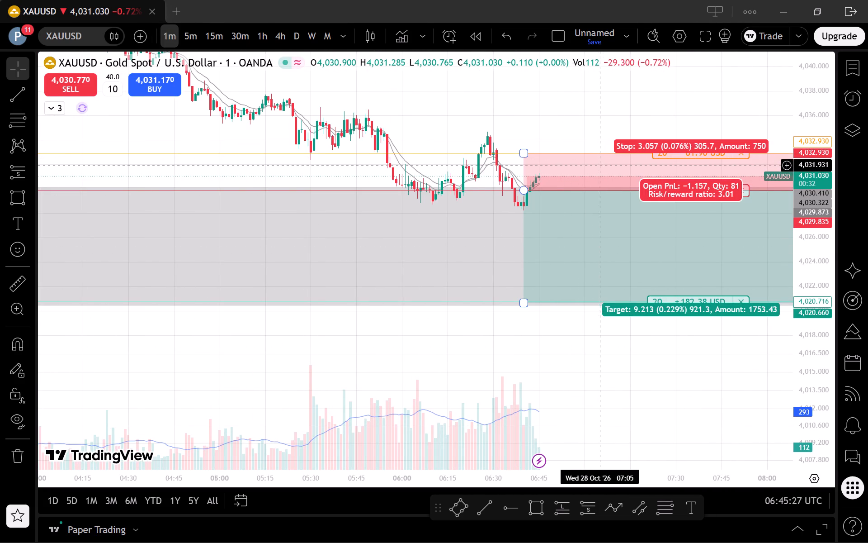
click(191, 44)
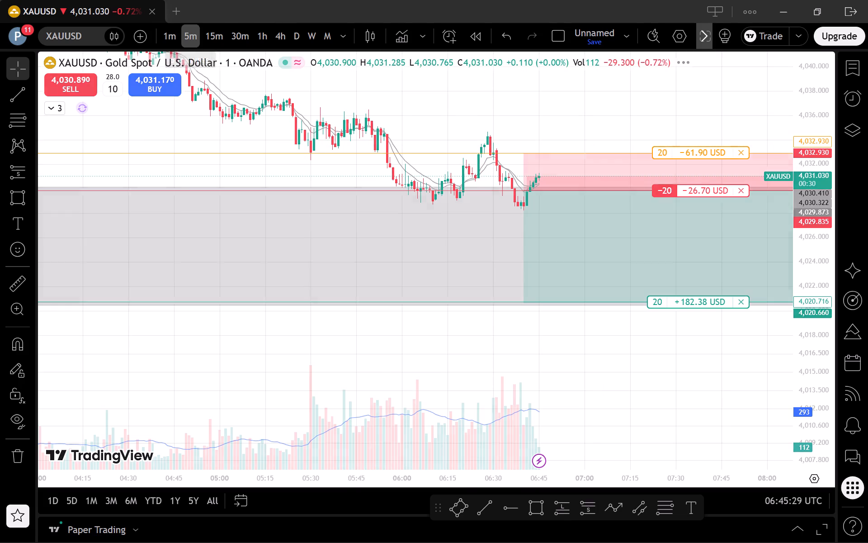
scroll(674, 362, up, 3)
drag(809, 306, 820, 403)
scroll(415, 225, down, 3)
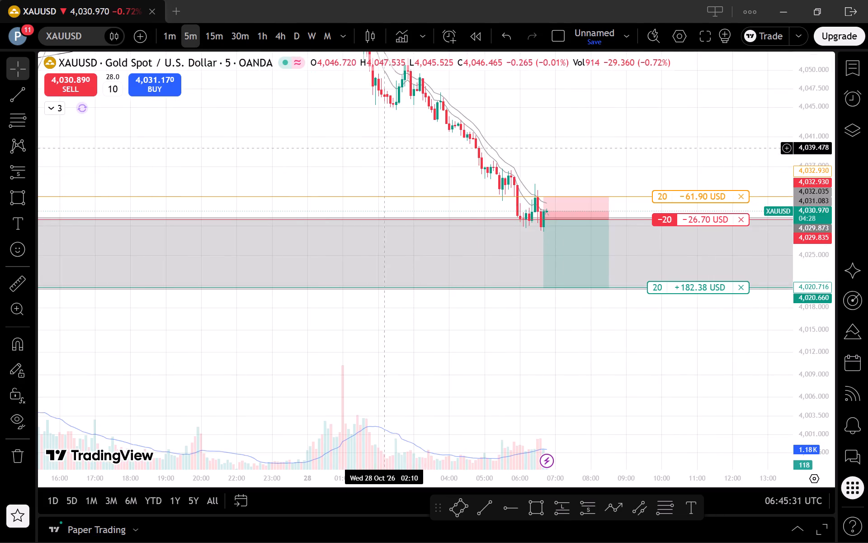
On the 5-minute timeframe, extend the end of the upper grey zone to about 02:20 on 28 October.
drag(377, 141, 594, 419)
scroll(506, 337, down, 2)
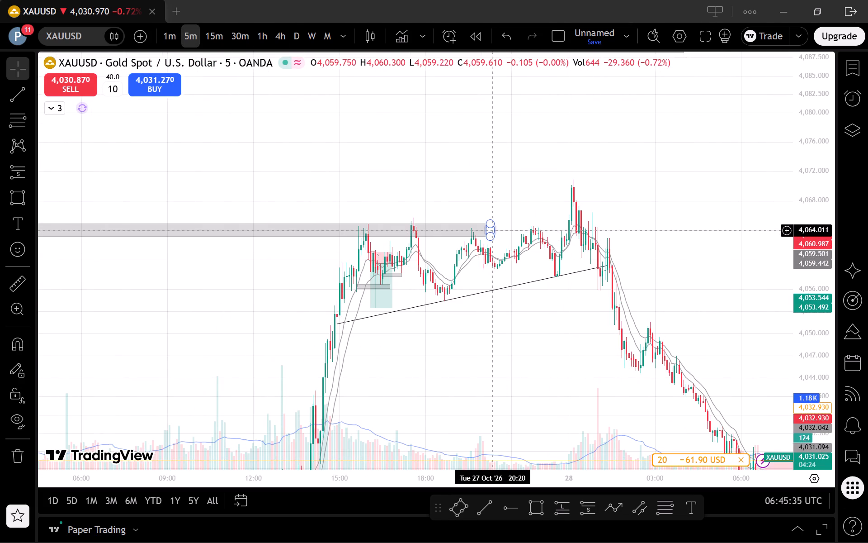
drag(493, 230, 636, 228)
double_click(705, 305)
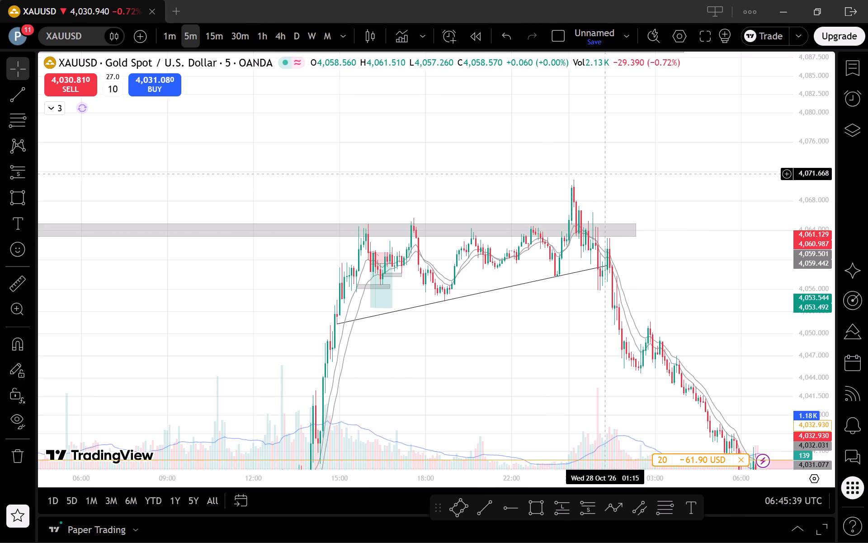
Compare price action at the upper grey zone and rising trendline on the 1-hour, 15-minute and 5-minute timeframes.
click(260, 31)
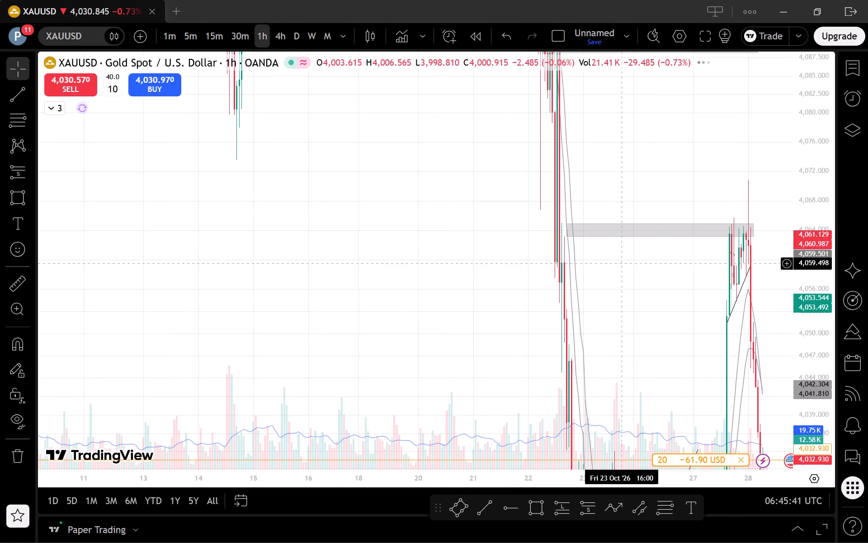
scroll(624, 265, up, 12)
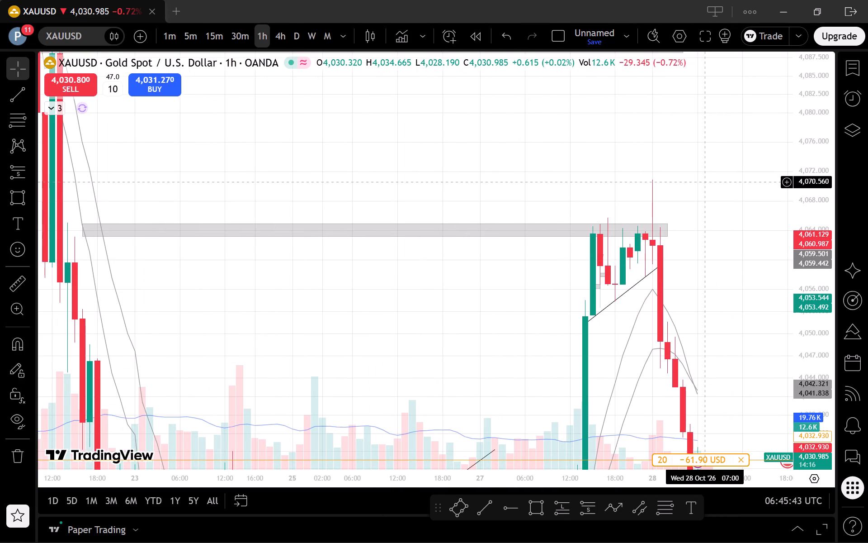
click(203, 42)
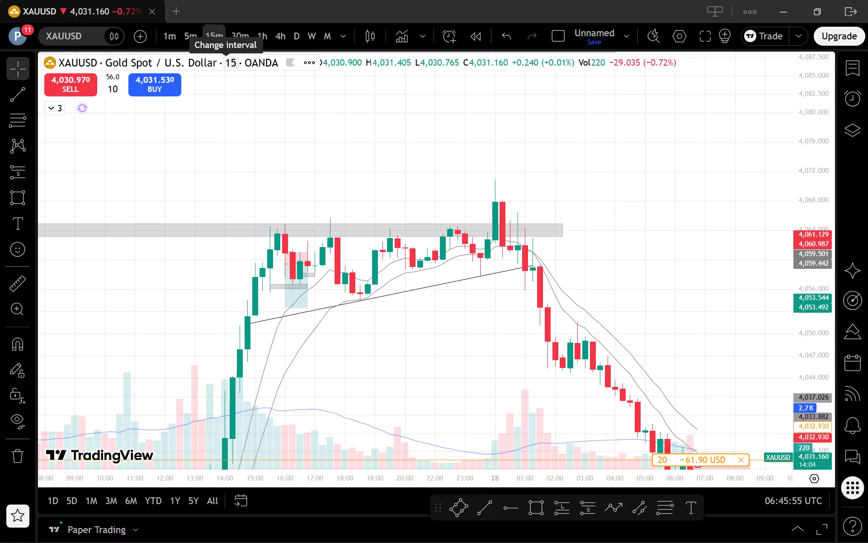
scroll(166, 164, down, 1)
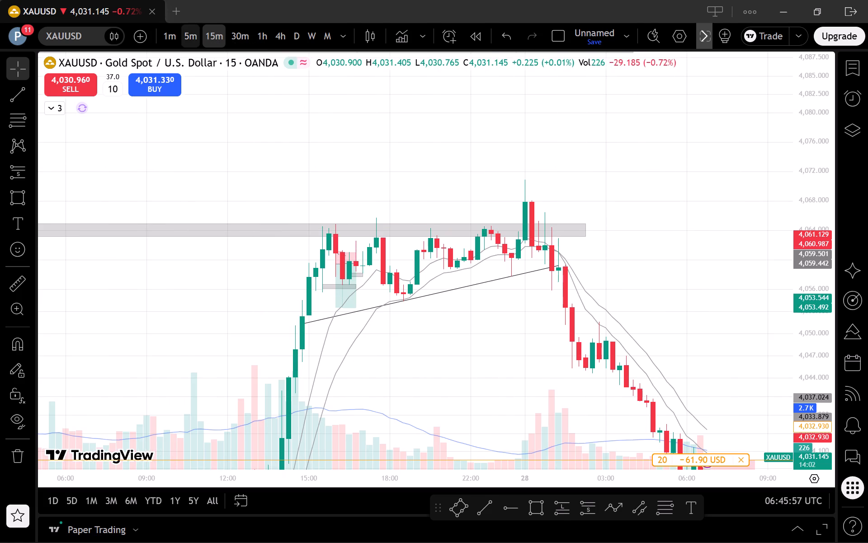
click(186, 34)
scroll(603, 365, down, 7)
scroll(550, 335, up, 2)
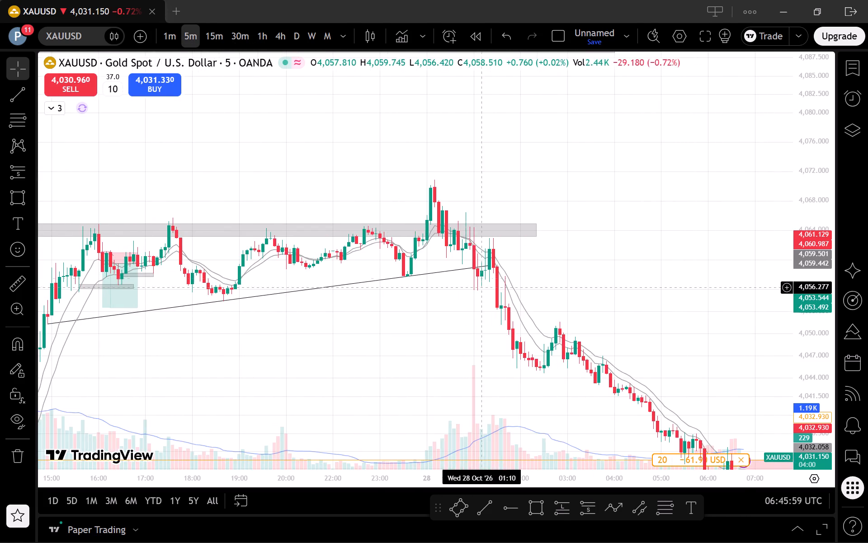
drag(354, 330, 608, 309)
drag(826, 405, 786, 286)
scroll(613, 385, up, 2)
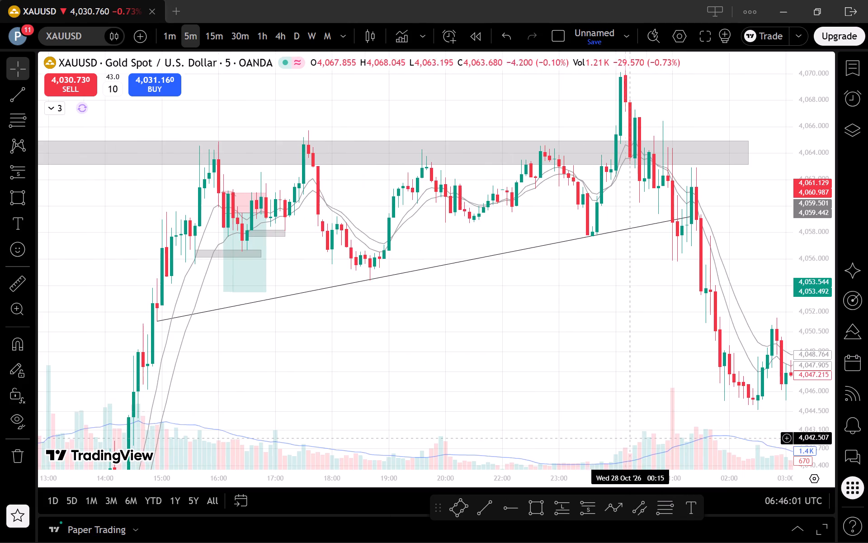
Examine the 5-minute decline below the upper grey zone and check the open short in the Paper Trading positions.
drag(633, 464, 594, 287)
drag(712, 345, 741, 265)
drag(723, 333, 595, 214)
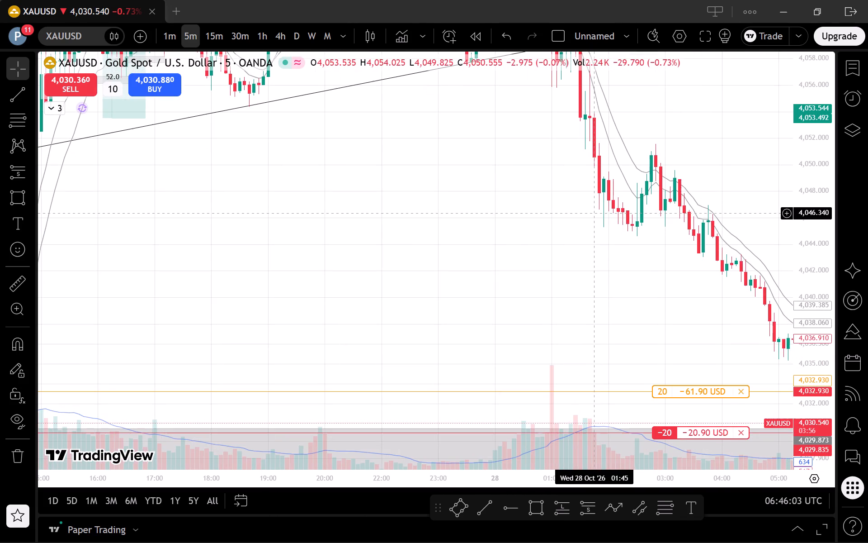
drag(595, 214, 737, 432)
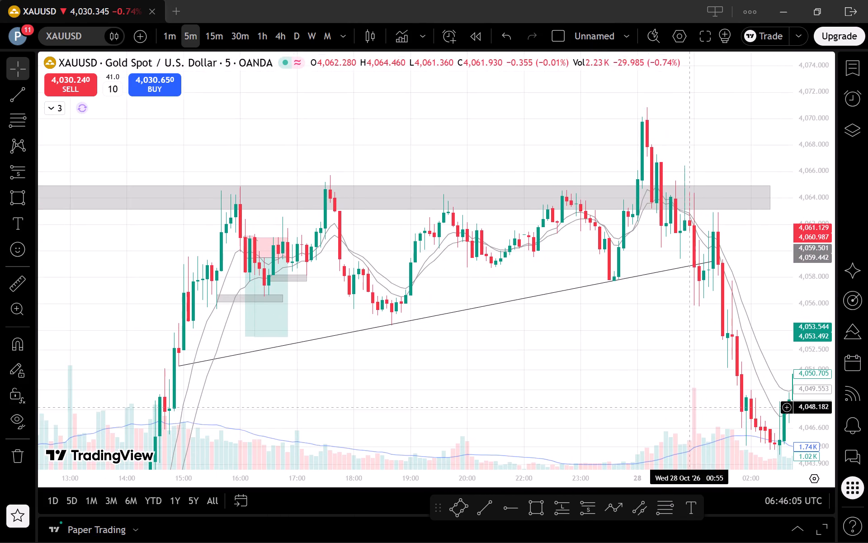
click(818, 529)
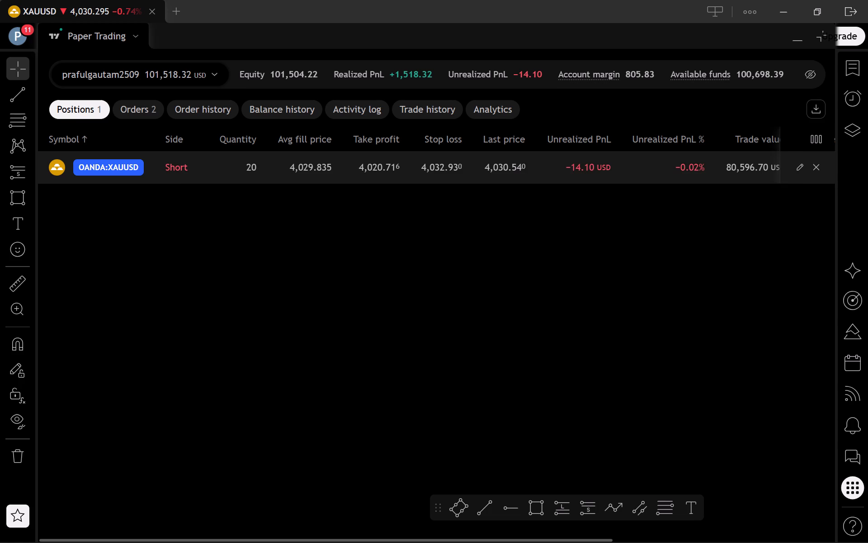
click(801, 38)
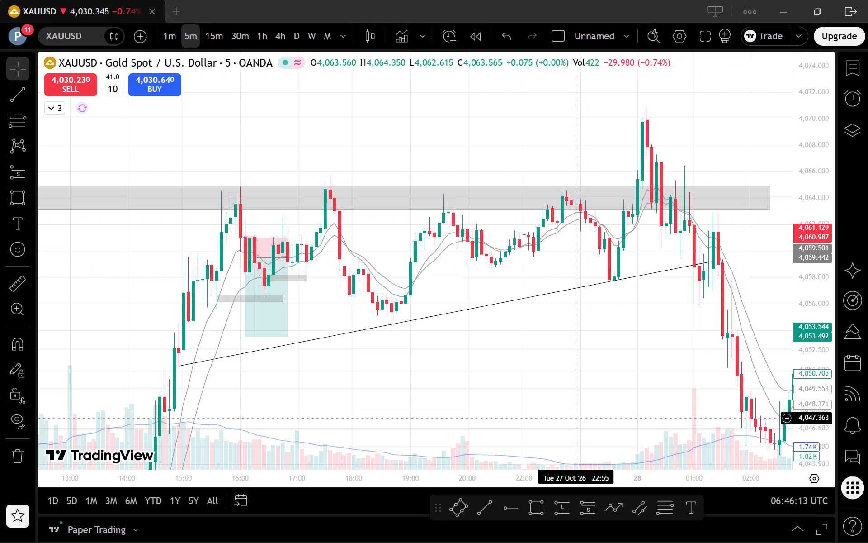
Examine 5-minute price action around the upper grey zone, the rising trendline and the sell-off on 28 October.
drag(503, 399, 392, 367)
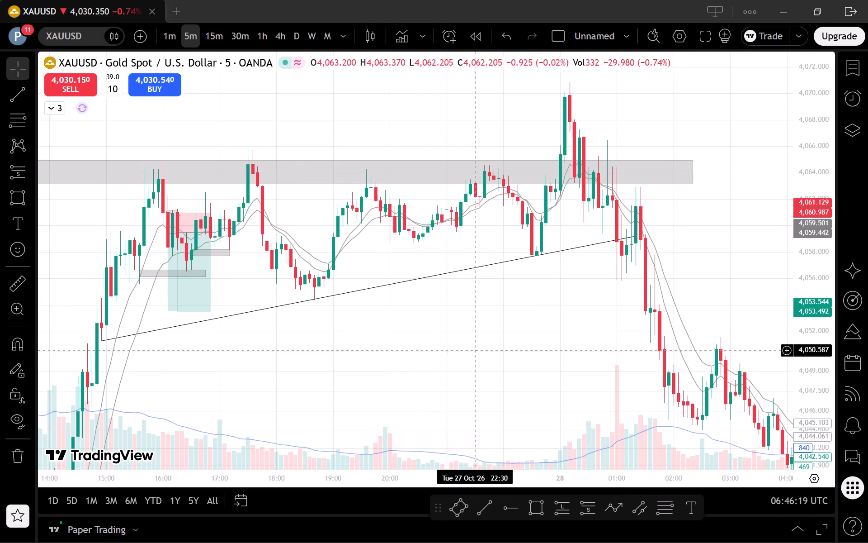
drag(660, 291, 627, 288)
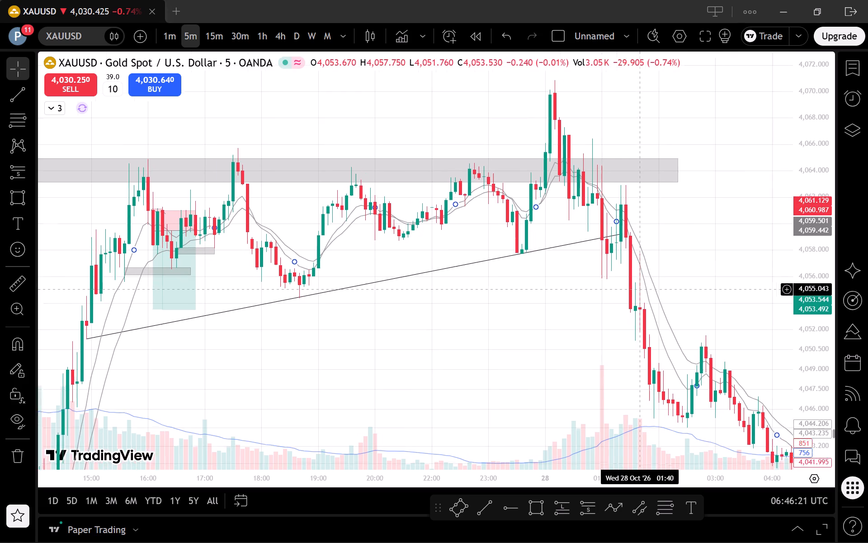
drag(627, 288, 620, 289)
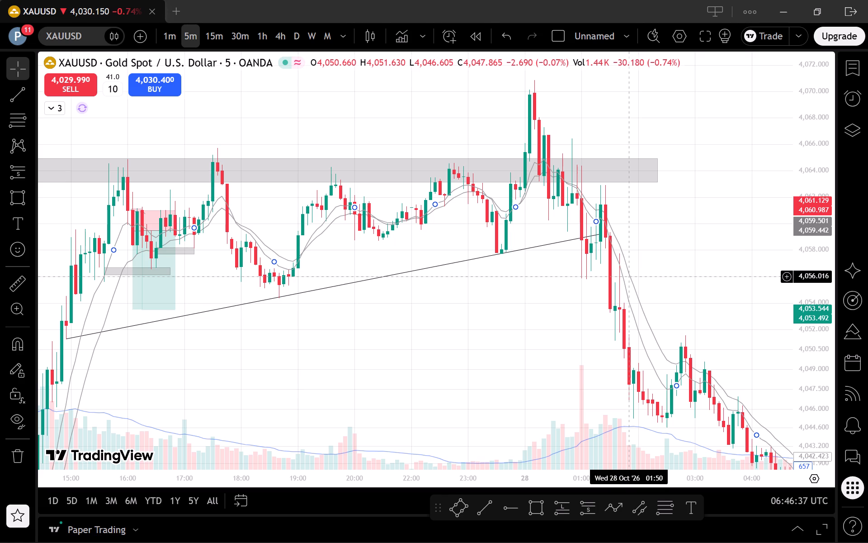
scroll(628, 276, up, 2)
scroll(620, 255, down, 1)
scroll(652, 223, down, 3)
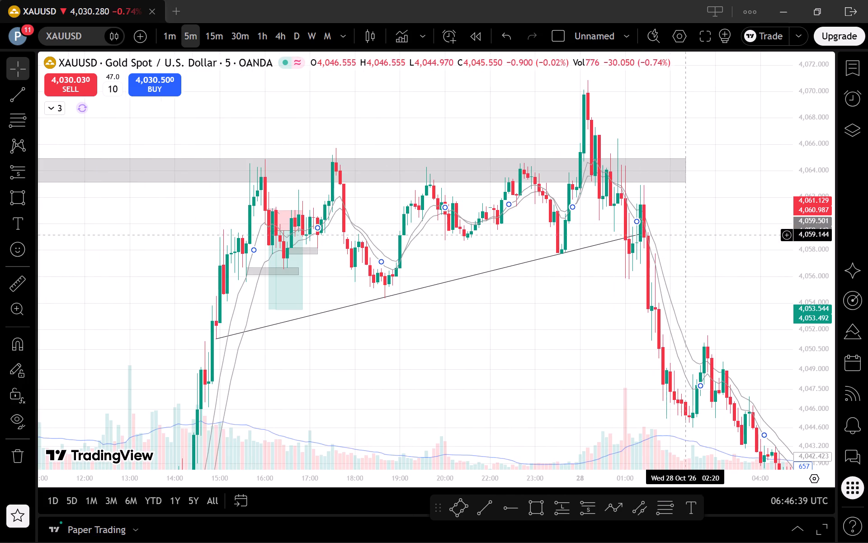
drag(701, 297, 615, 283)
scroll(662, 227, up, 2)
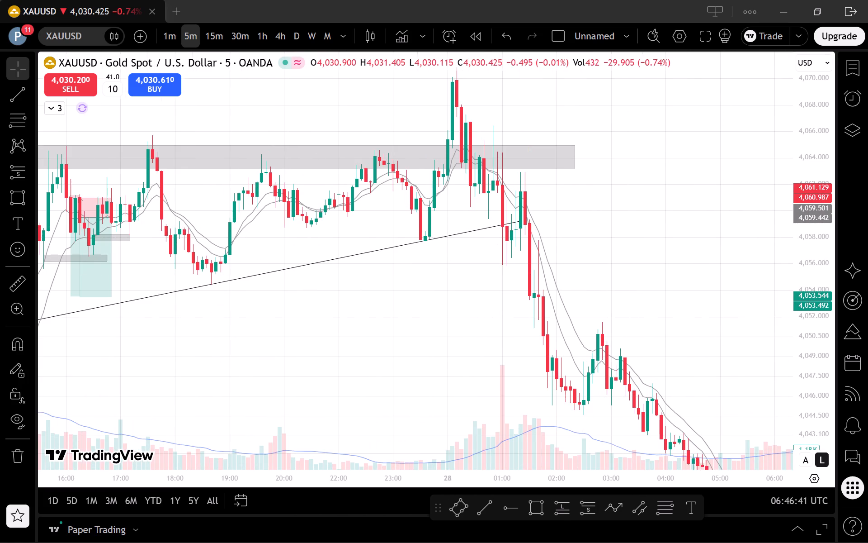
drag(820, 215, 831, 271)
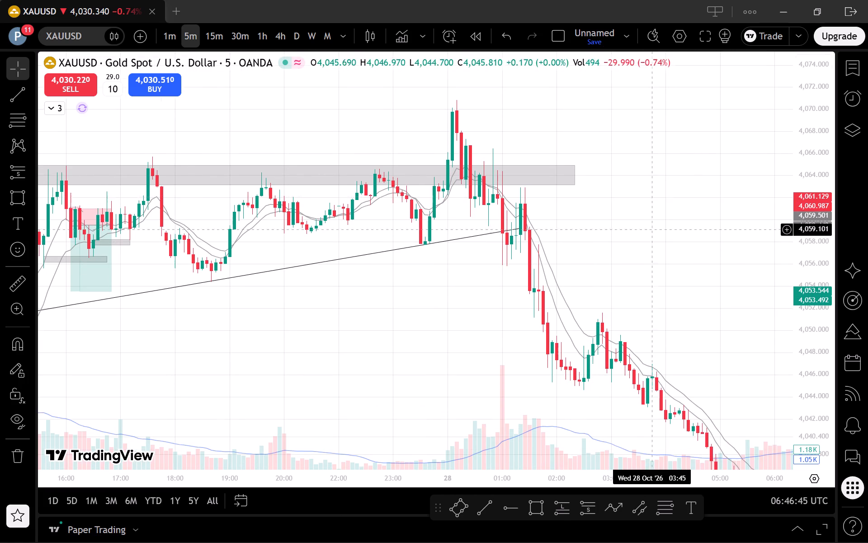
Draw a rectangle zone from 14:35 on 27 October to about 03:10 on 28 October, between about 4,048 and 4,046.5.
scroll(657, 251, down, 1)
drag(518, 355, 592, 239)
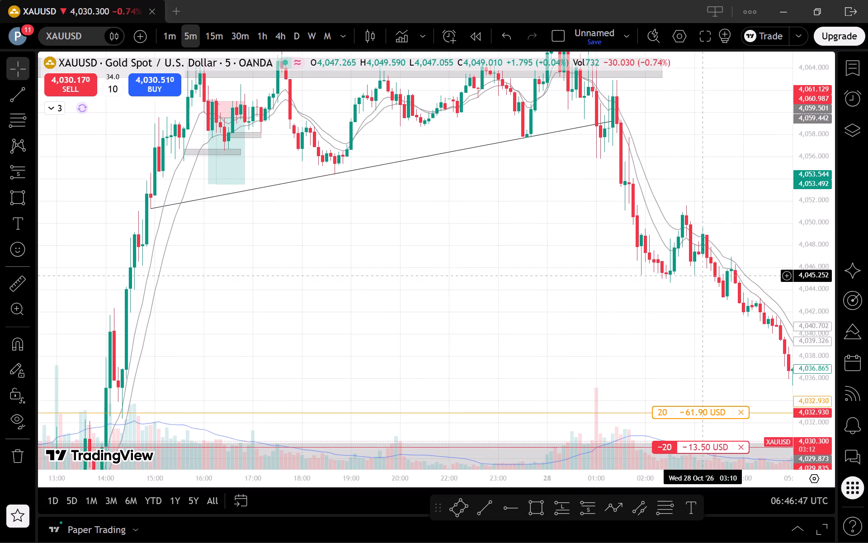
scroll(696, 278, down, 3)
drag(828, 248, 801, 400)
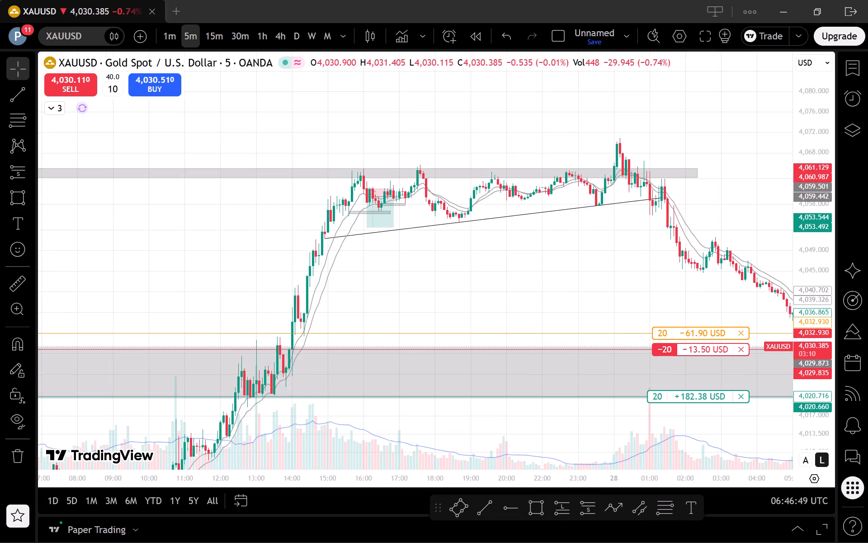
drag(801, 400, 800, 394)
scroll(698, 287, down, 2)
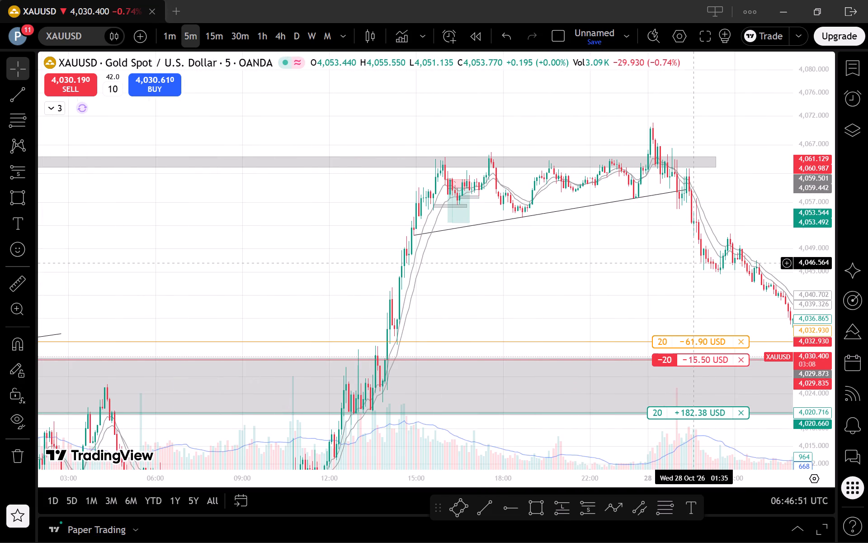
drag(693, 267, 622, 271)
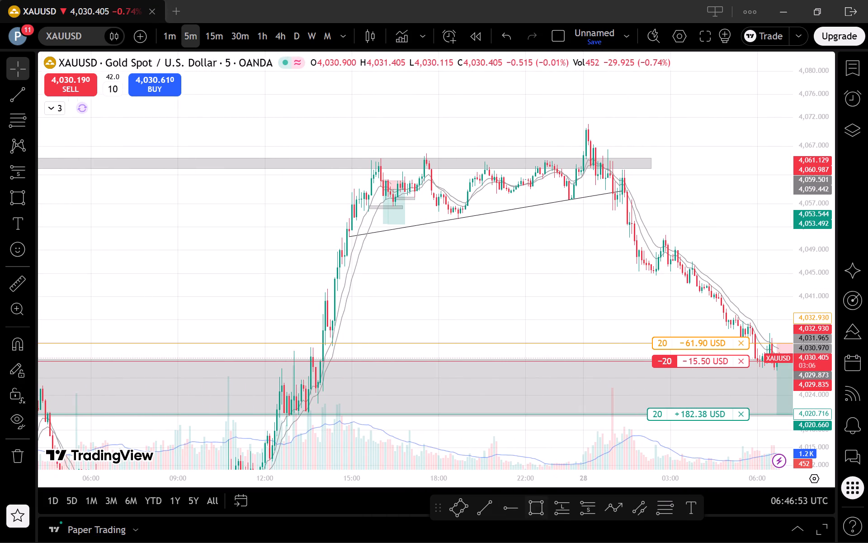
click(544, 512)
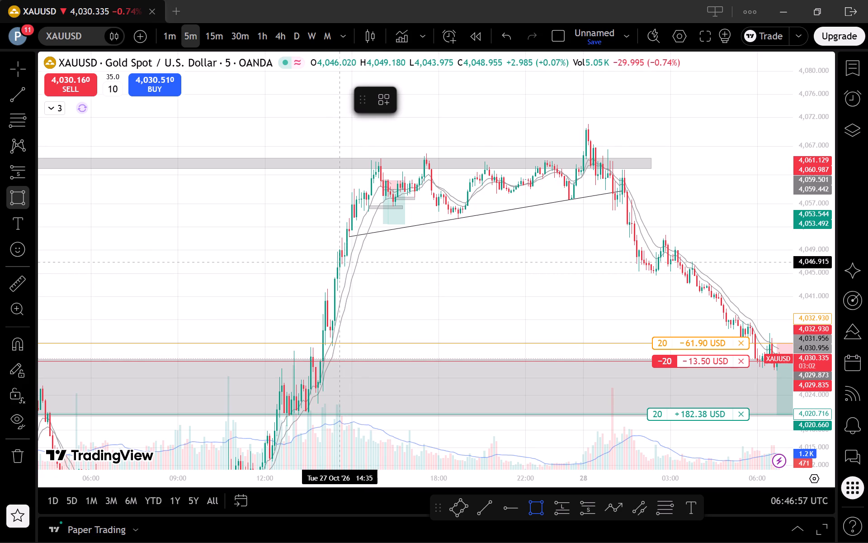
click(340, 256)
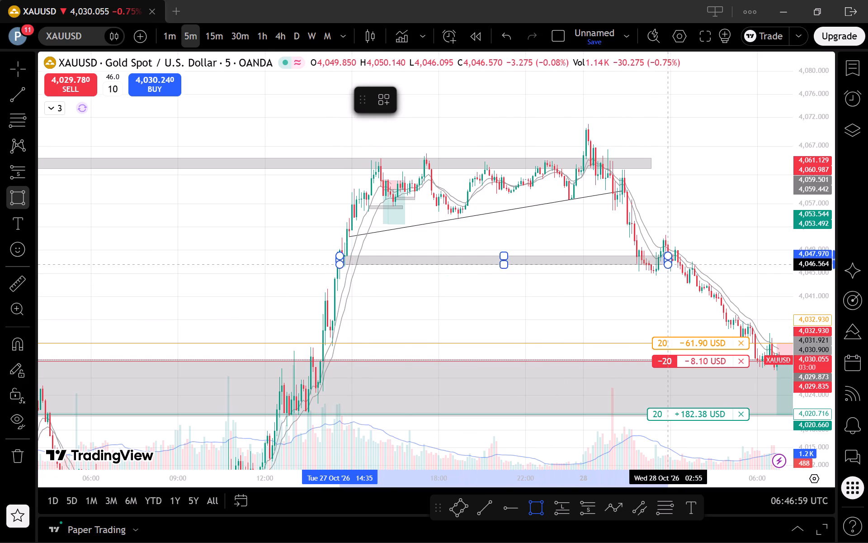
click(675, 266)
click(647, 301)
Examine the 5-minute decline from the new middle zone down to the open short's stop loss and take profit levels.
drag(635, 303, 512, 308)
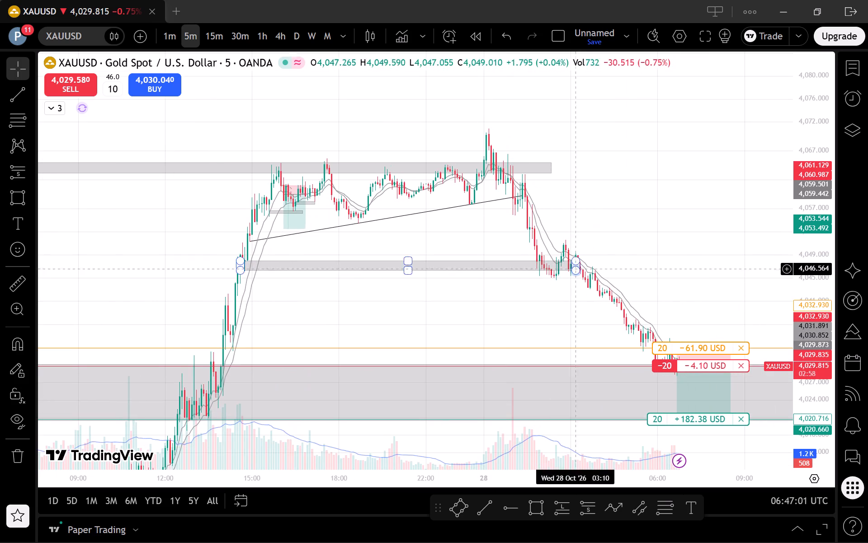
scroll(651, 333, up, 1)
click(590, 319)
drag(581, 314, 496, 246)
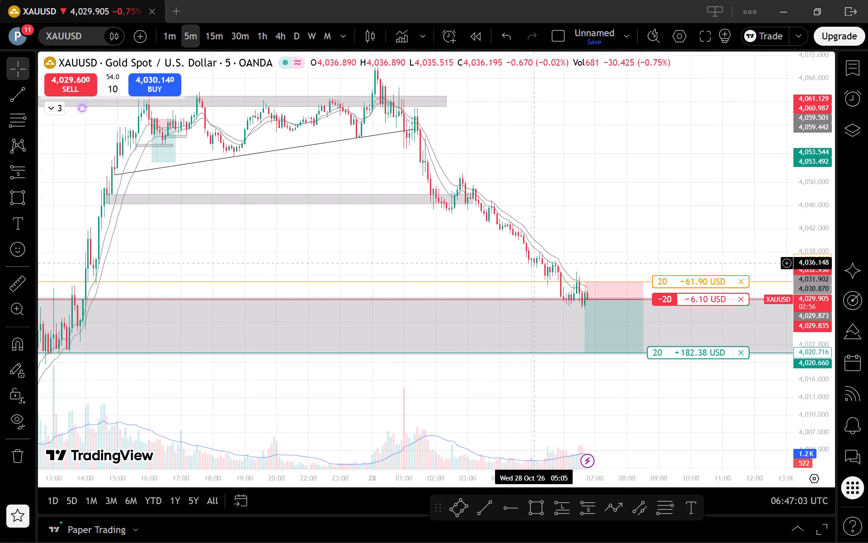
scroll(729, 412, up, 1)
drag(816, 447, 797, 299)
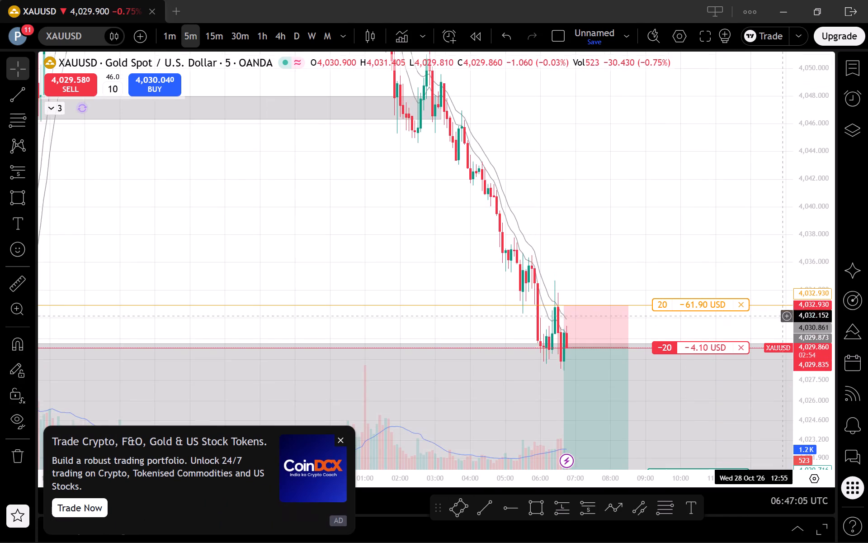
scroll(776, 324, up, 4)
drag(708, 252, 747, 134)
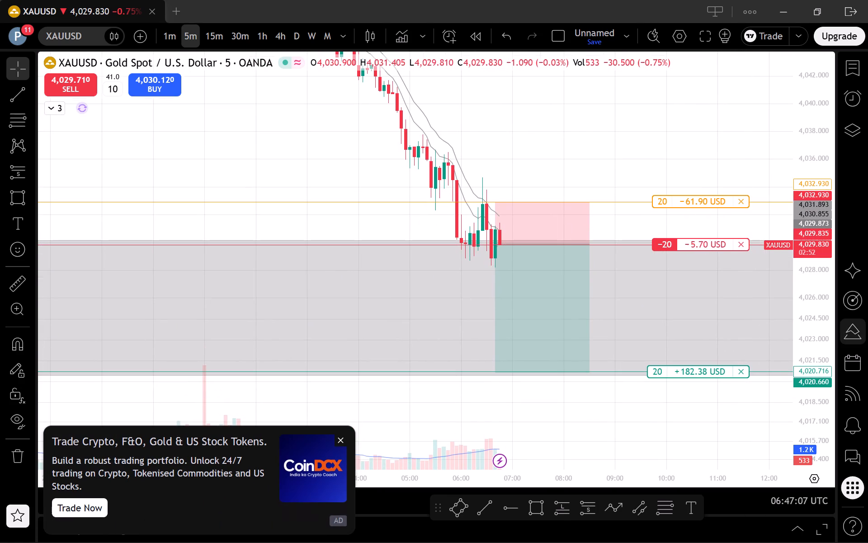
drag(820, 321, 821, 348)
scroll(675, 427, down, 1)
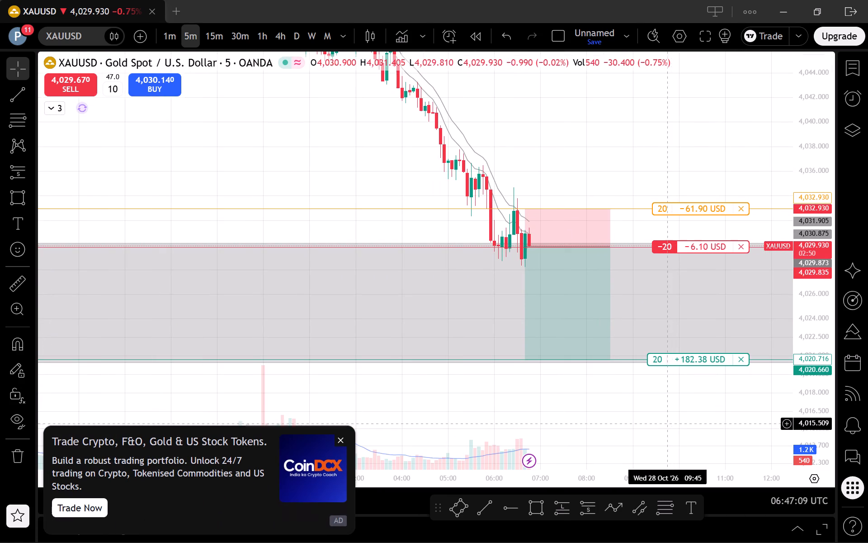
Compare price action around the open short's entry on the 15-minute, 5-minute and 1-minute timeframes.
click(236, 38)
click(214, 38)
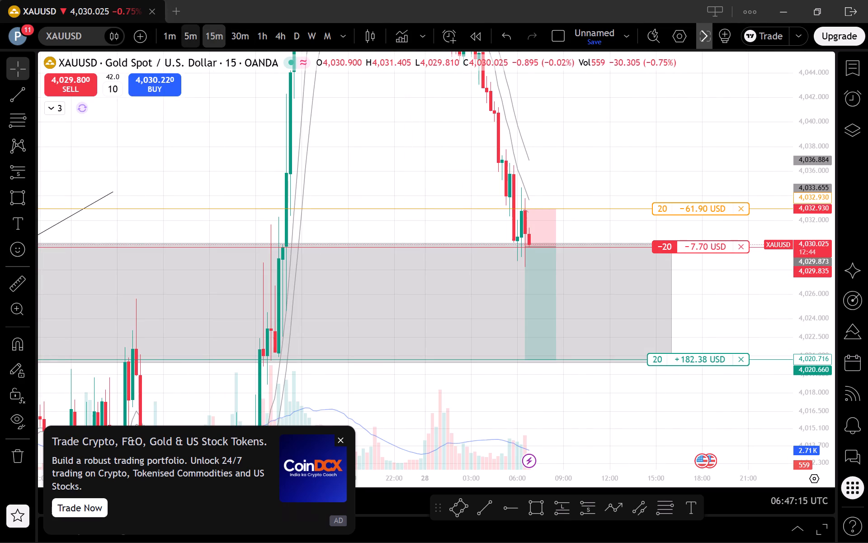
click(183, 28)
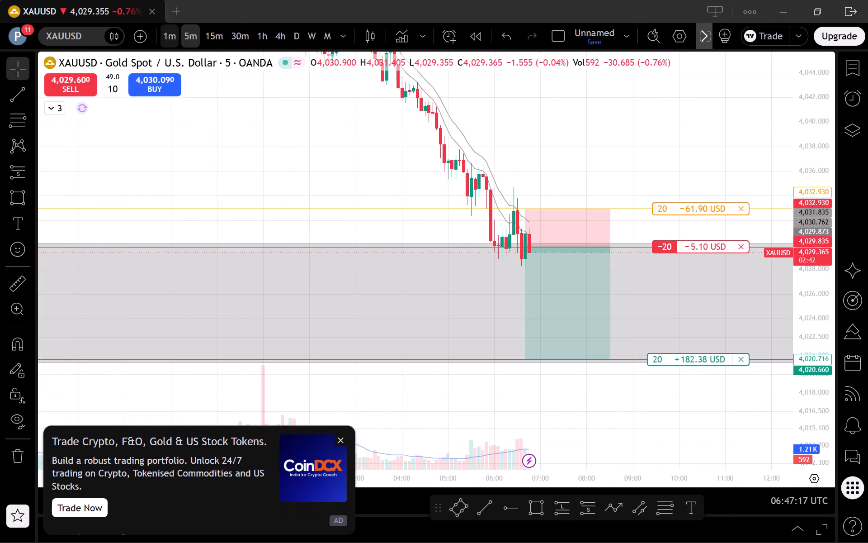
click(171, 31)
scroll(549, 338, down, 2)
drag(600, 405, 558, 404)
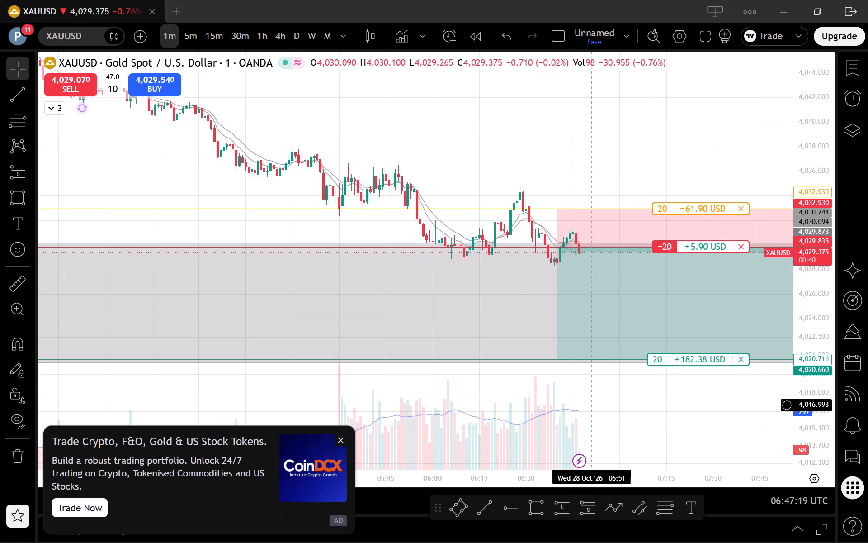
drag(558, 404, 536, 402)
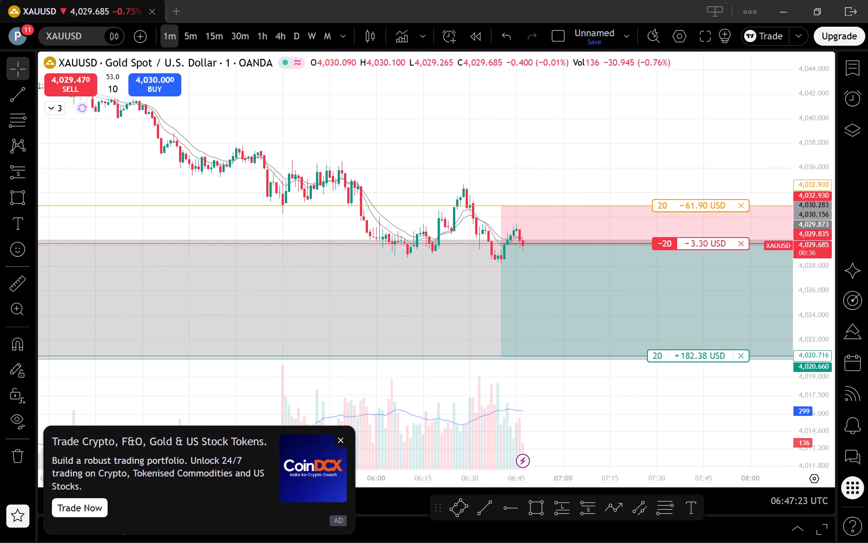
click(191, 29)
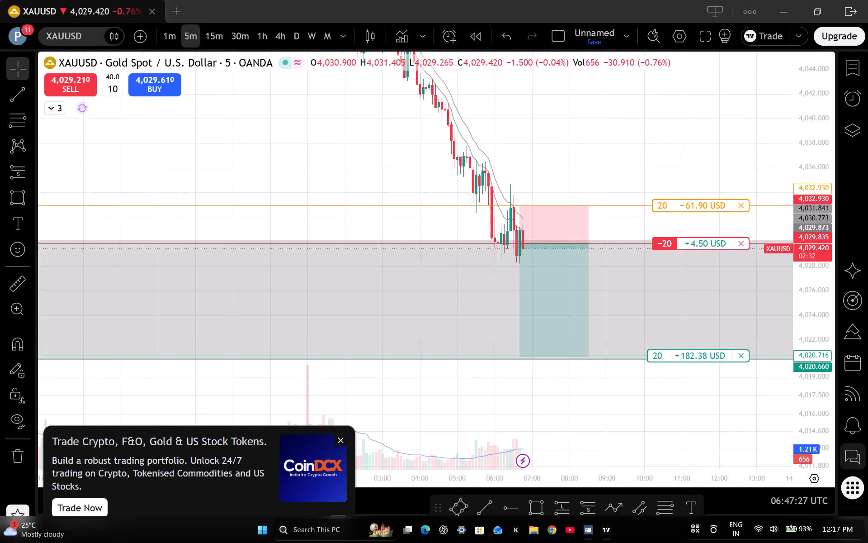
On the 5-minute timeframe, examine how price moves through the upper, middle and large lower grey zones.
drag(826, 313, 813, 428)
scroll(667, 371, down, 5)
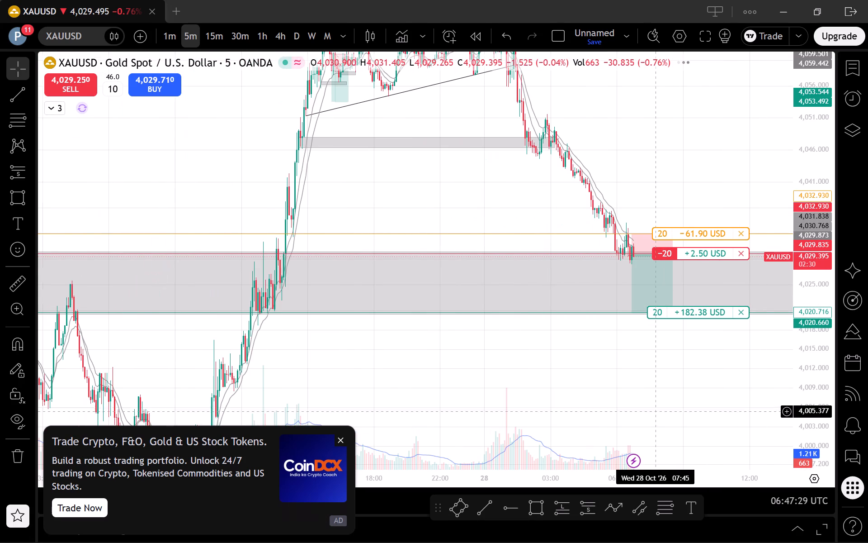
drag(435, 182, 472, 314)
scroll(472, 313, up, 2)
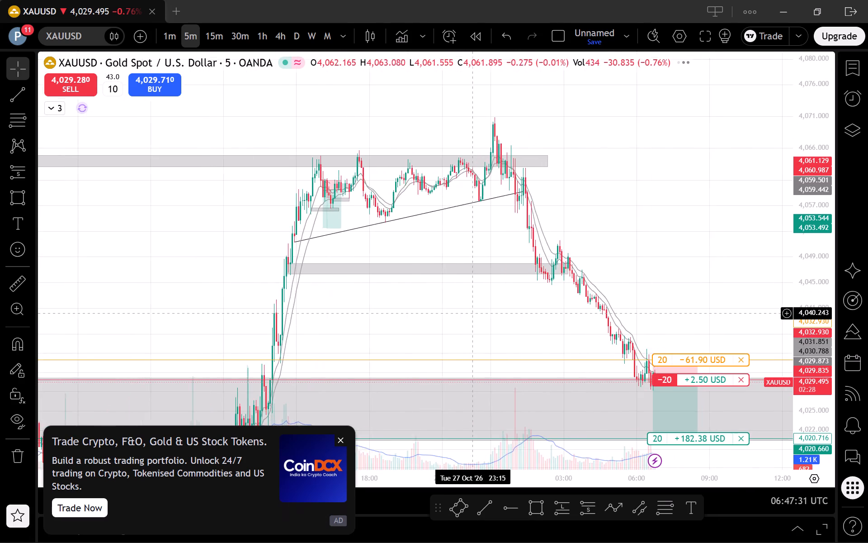
scroll(472, 313, up, 3)
drag(418, 313, 613, 276)
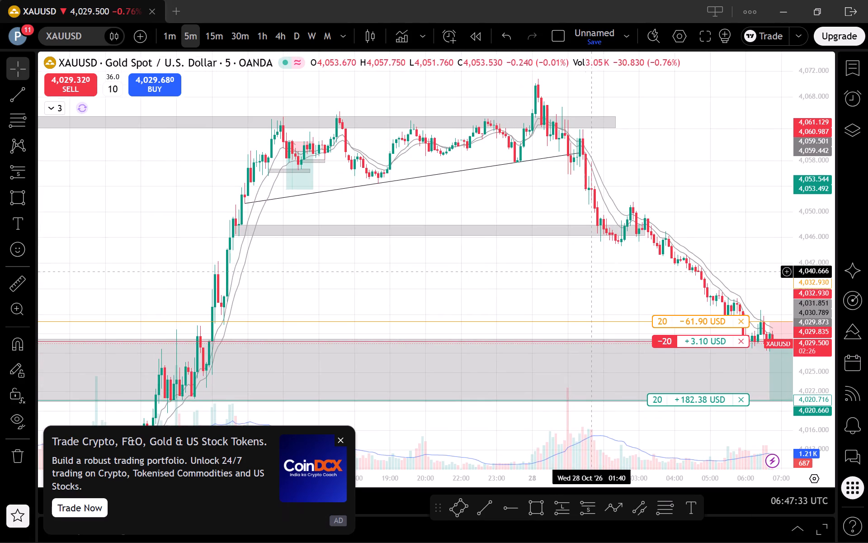
scroll(579, 264, up, 1)
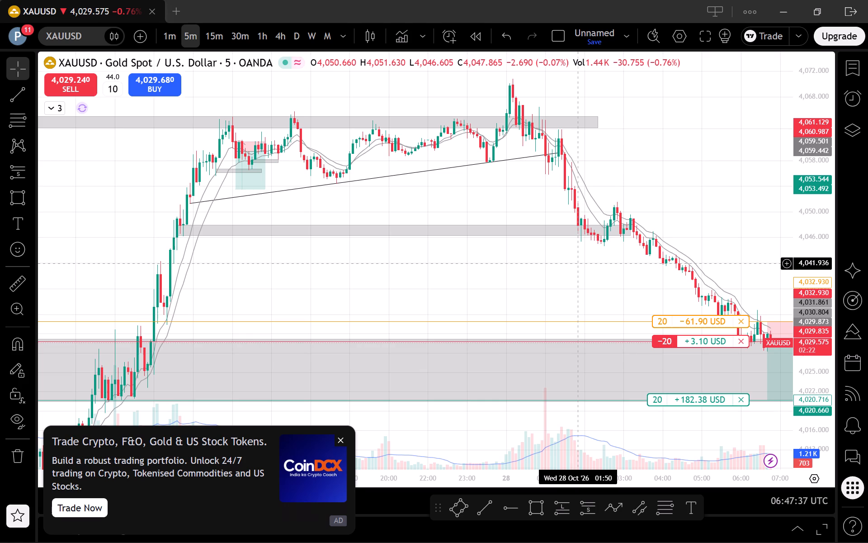
scroll(579, 264, up, 1)
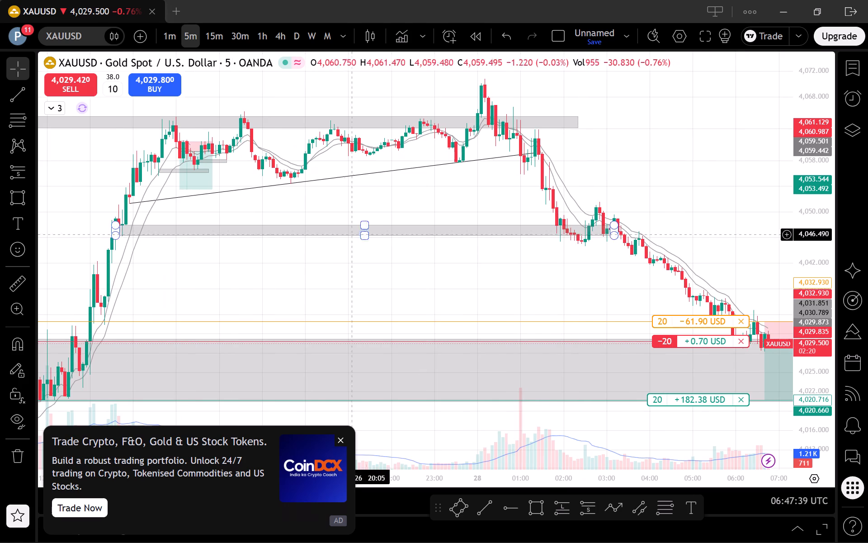
Dismiss the CoinDCX advertisement and the ad-free upgrade offer.
click(336, 440)
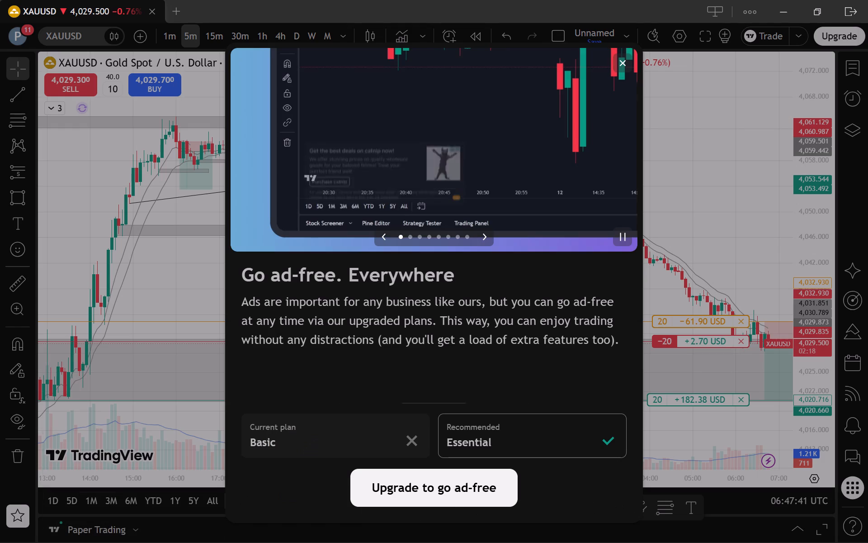
click(627, 62)
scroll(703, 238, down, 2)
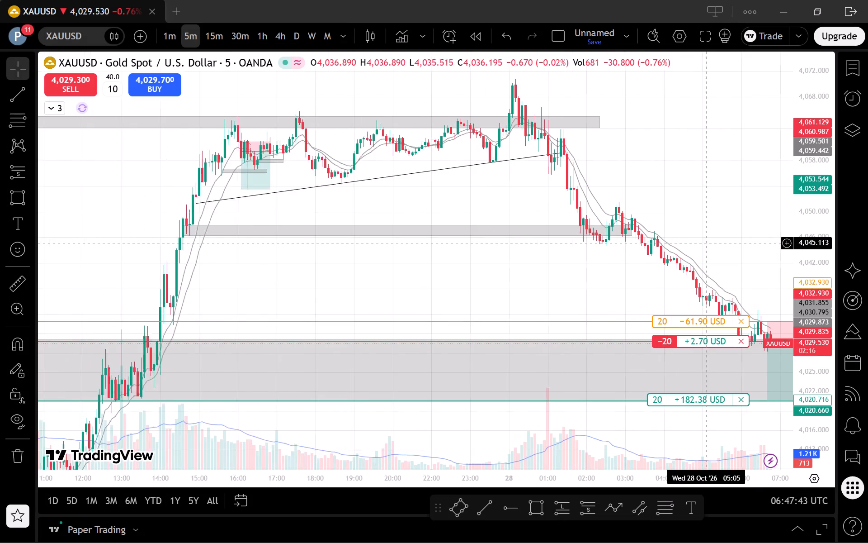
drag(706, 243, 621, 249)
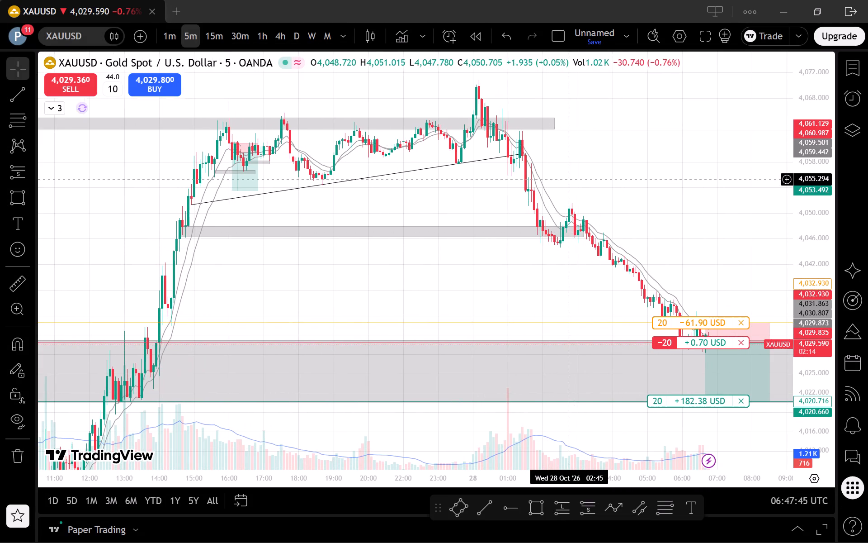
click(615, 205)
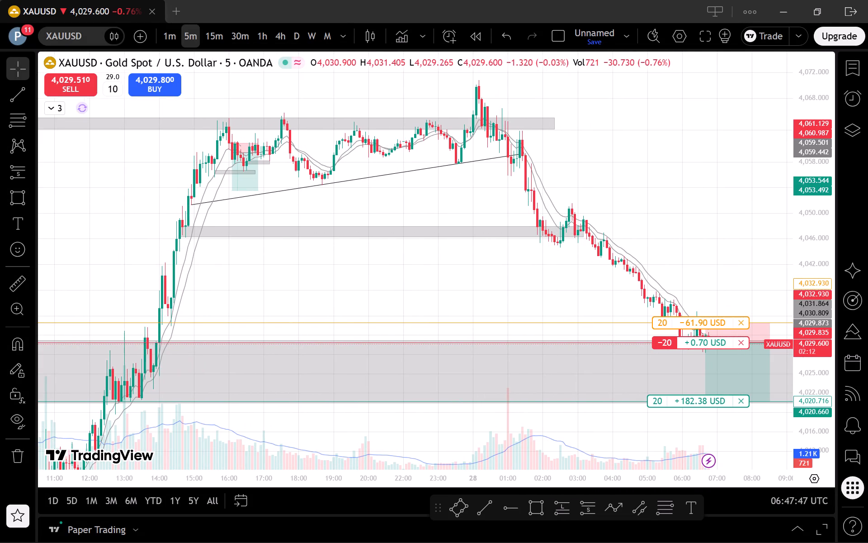
Compare the decline into the large lower grey zone on the 15-minute and 1-hour timeframes.
double_click(221, 27)
scroll(598, 200, up, 2)
drag(717, 242, 607, 223)
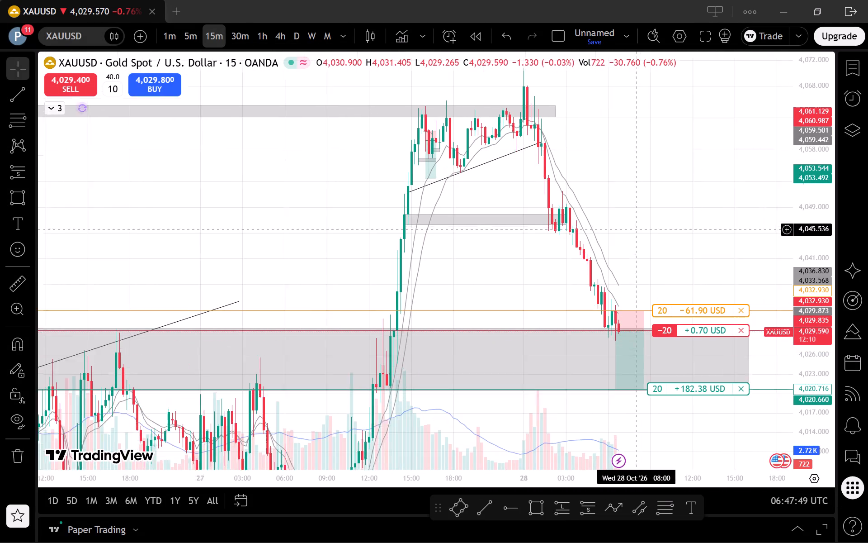
drag(607, 223, 595, 219)
drag(817, 206, 818, 300)
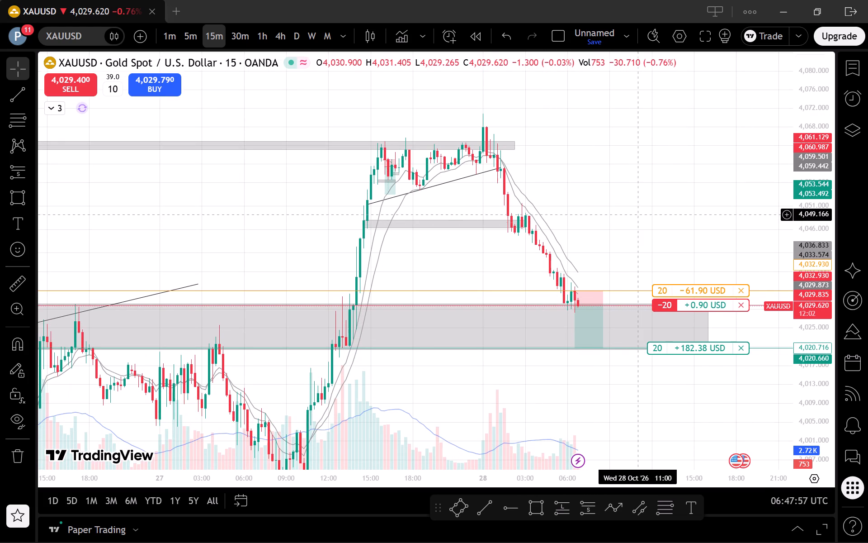
scroll(690, 431, up, 1)
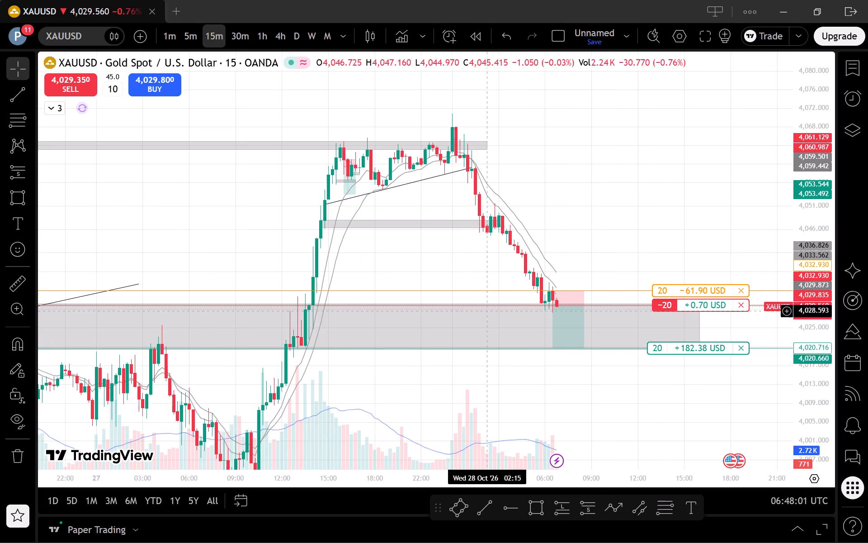
click(260, 37)
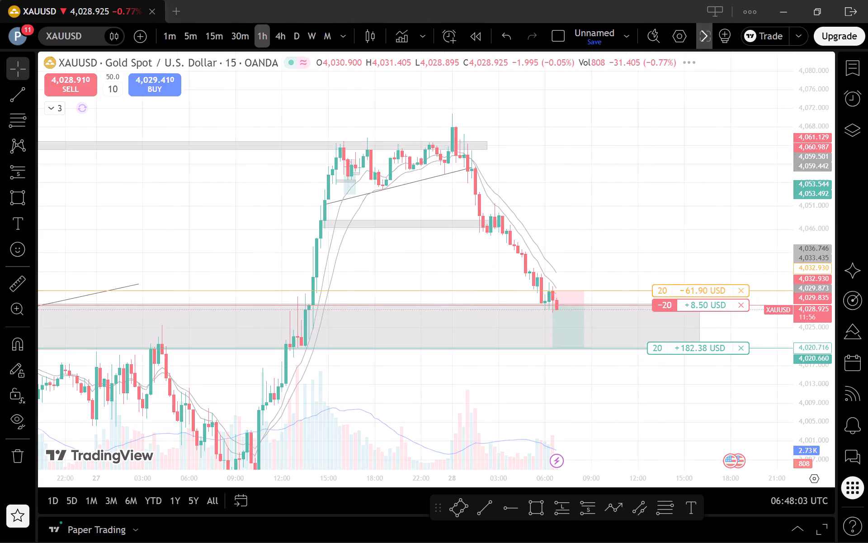
scroll(773, 328, up, 2)
drag(822, 270, 829, 375)
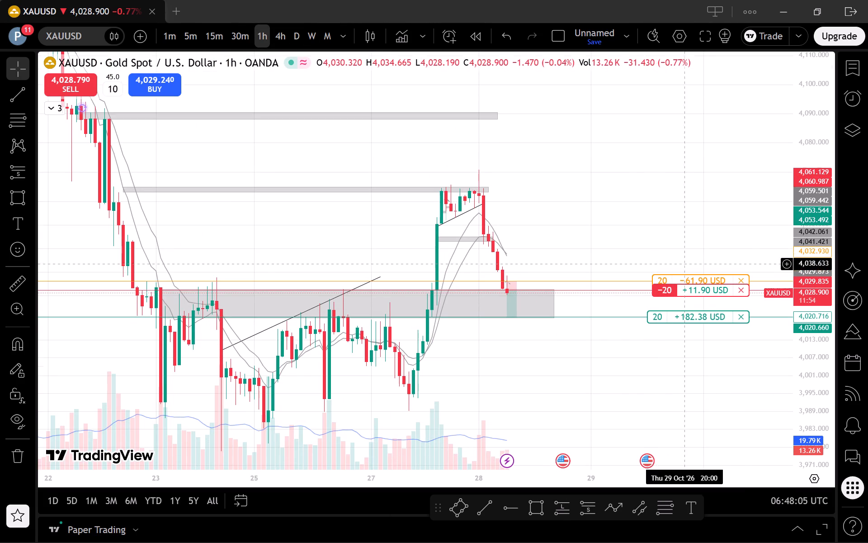
On the 5-minute timeframe, examine the rally, the upper consolidation and the decline to the open short's levels.
double_click(196, 31)
scroll(738, 312, down, 1)
drag(823, 431, 733, 235)
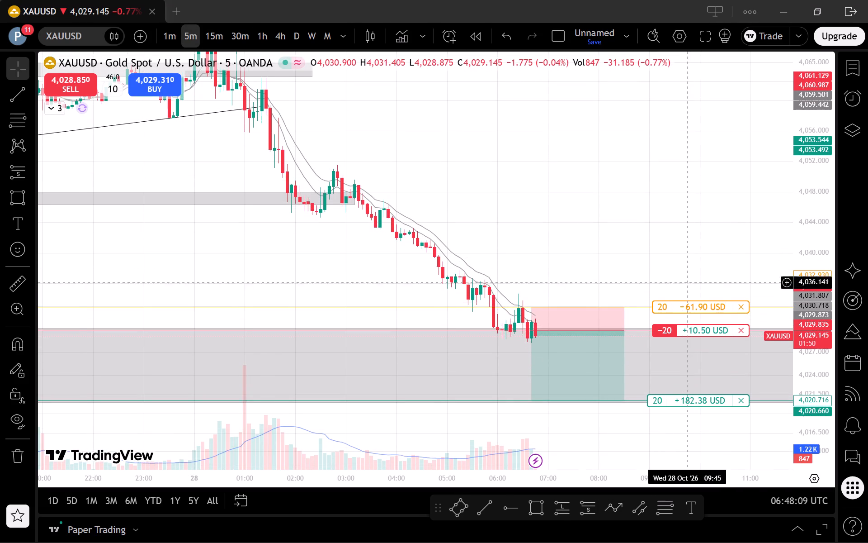
scroll(688, 278, up, 1)
scroll(676, 269, down, 2)
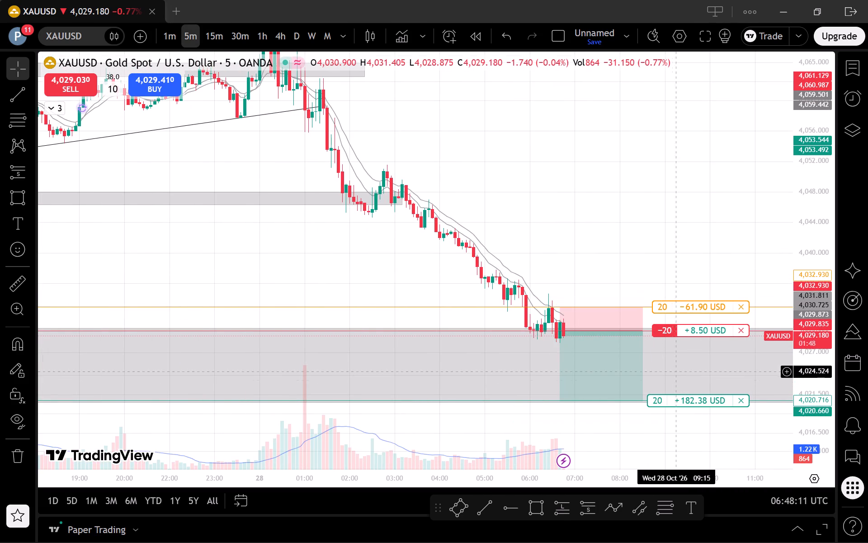
scroll(480, 228, down, 4)
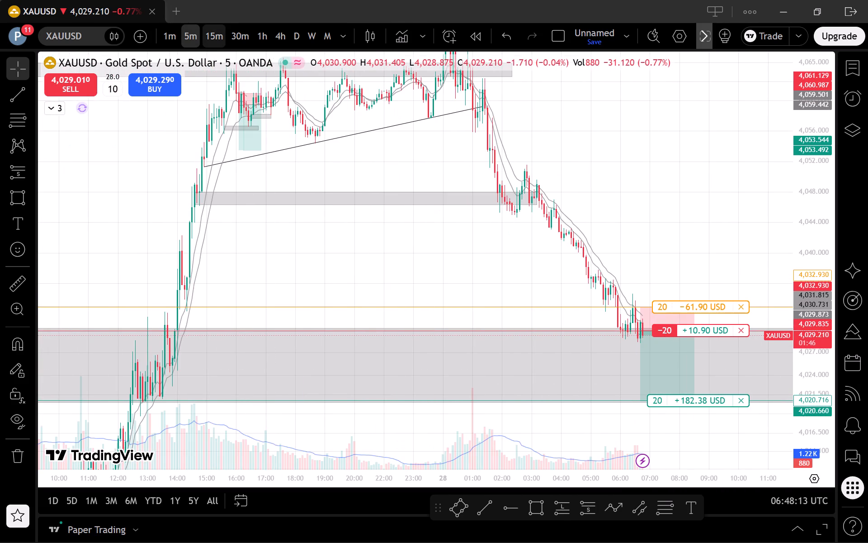
scroll(413, 267, up, 2)
drag(372, 278, 640, 320)
drag(816, 244, 821, 282)
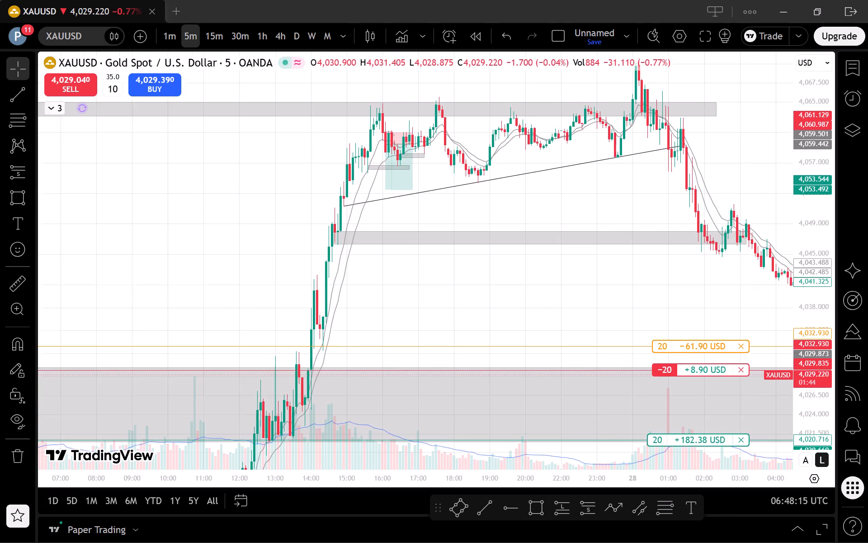
drag(821, 282, 821, 304)
drag(596, 305, 592, 305)
drag(570, 301, 454, 285)
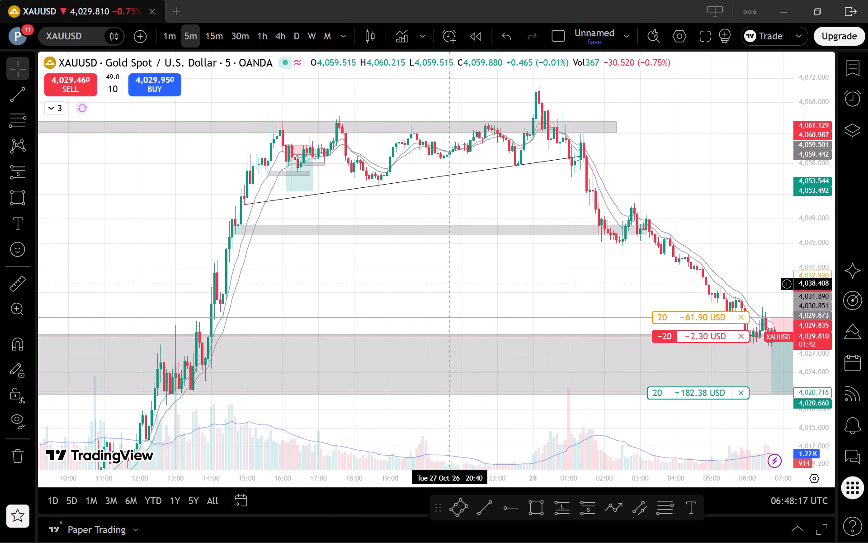
On the 15-minute timeframe, examine the recent decline and earlier price action in and below the large grey zone.
click(218, 31)
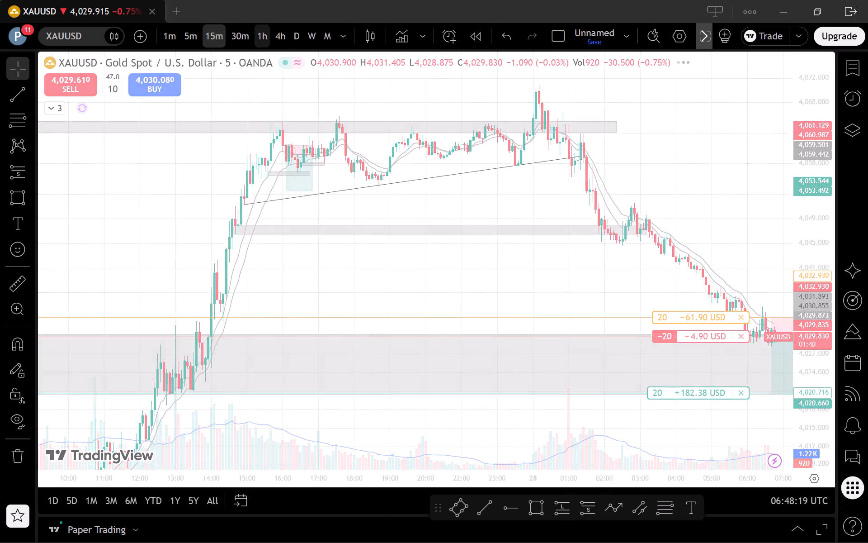
scroll(711, 118, up, 2)
drag(752, 231, 604, 206)
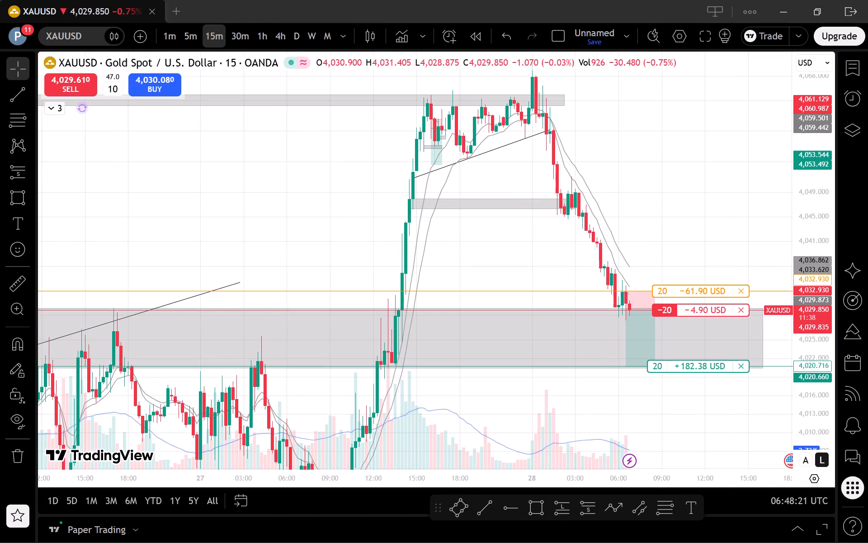
drag(823, 197, 829, 308)
scroll(752, 388, down, 1)
drag(739, 401, 649, 395)
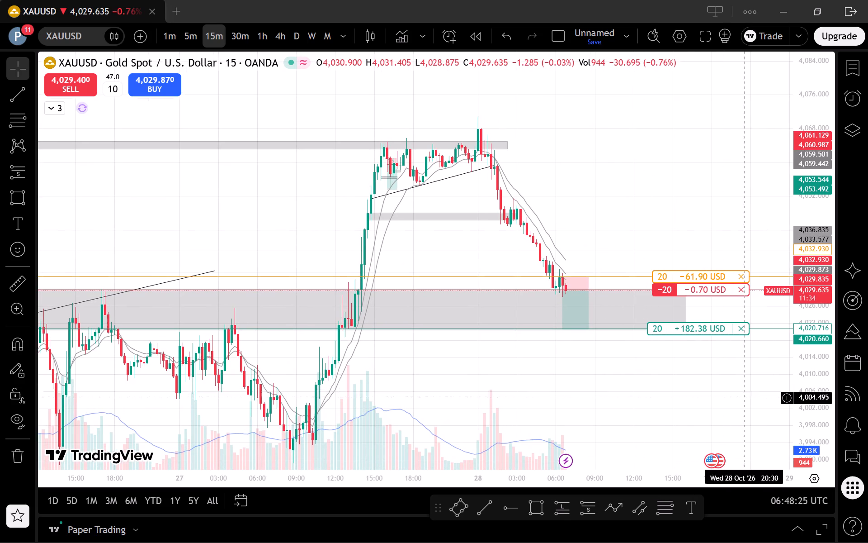
drag(826, 426, 819, 369)
scroll(731, 222, up, 1)
drag(807, 228, 817, 264)
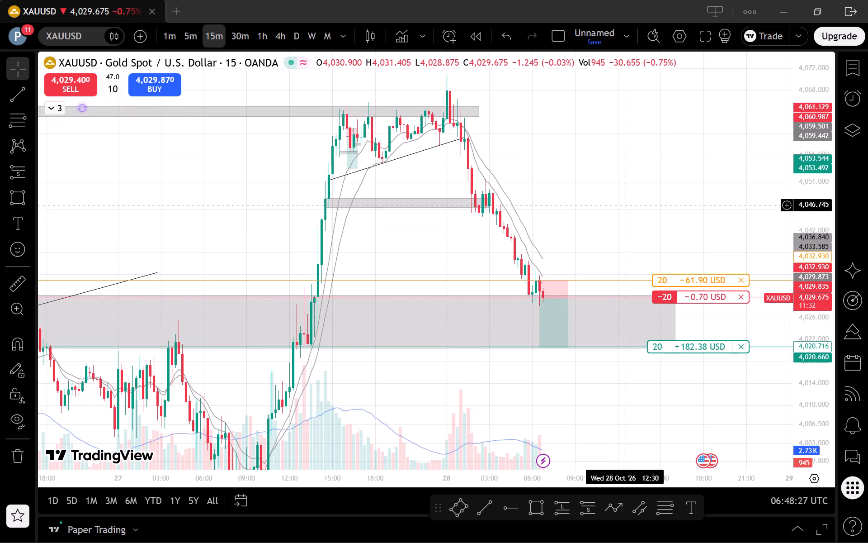
drag(499, 158, 546, 195)
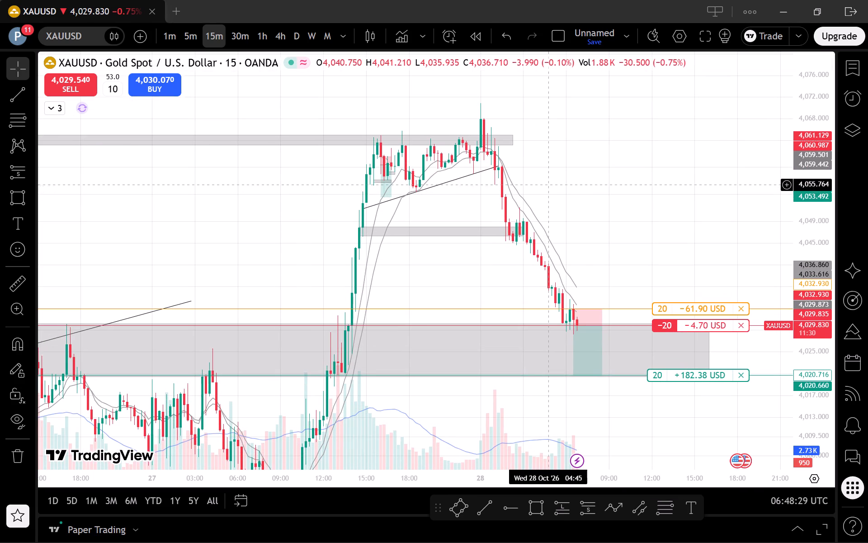
drag(440, 425, 580, 211)
scroll(474, 289, down, 6)
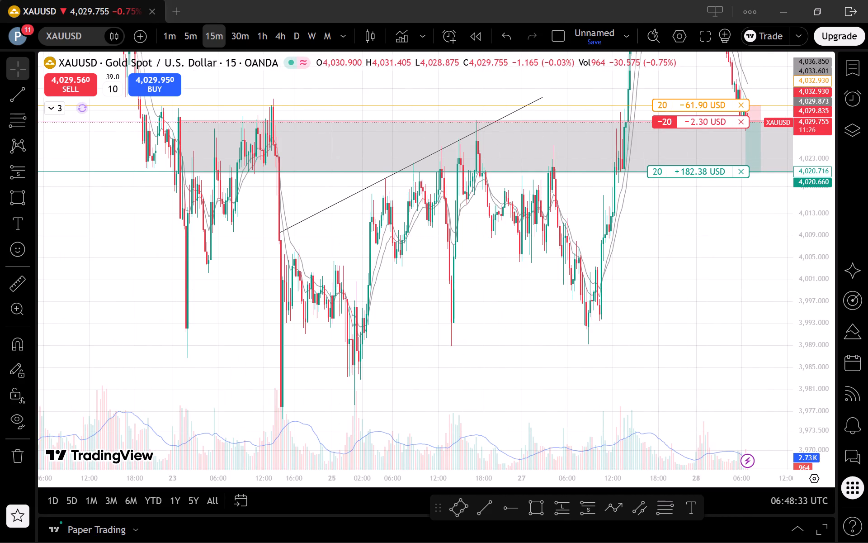
Reset the chart on the 1-hour timeframe and examine the swing lows beneath the large grey zone.
click(255, 39)
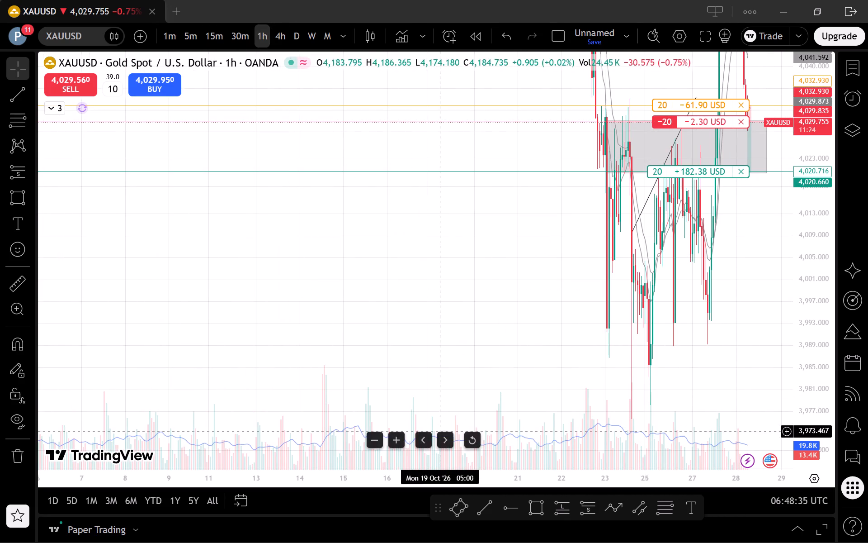
click(466, 445)
scroll(503, 353, up, 11)
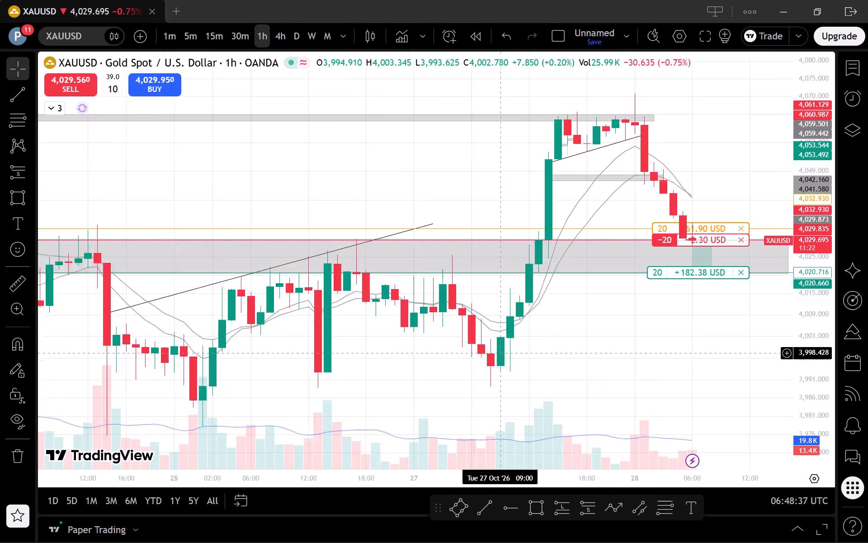
scroll(501, 353, up, 2)
scroll(532, 363, down, 4)
drag(828, 344, 816, 357)
scroll(722, 343, down, 3)
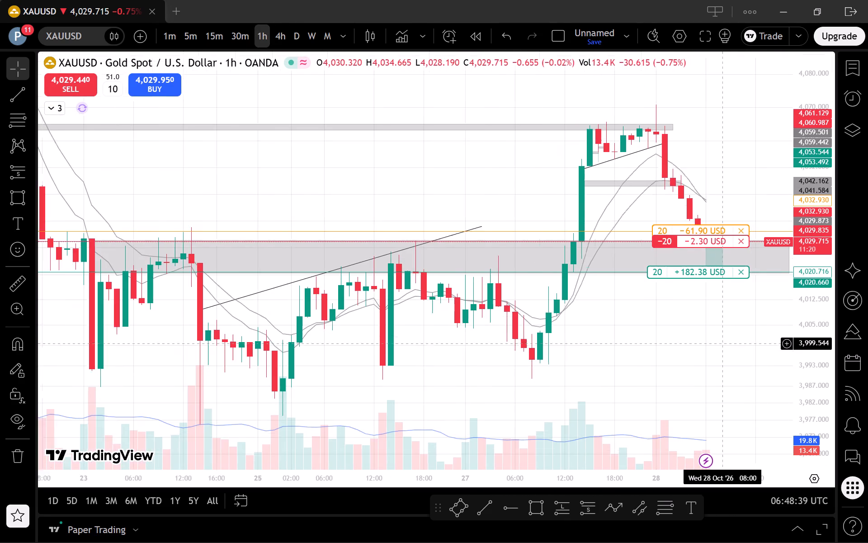
drag(679, 353, 556, 312)
scroll(609, 311, down, 6)
drag(646, 326, 626, 330)
drag(591, 347, 552, 343)
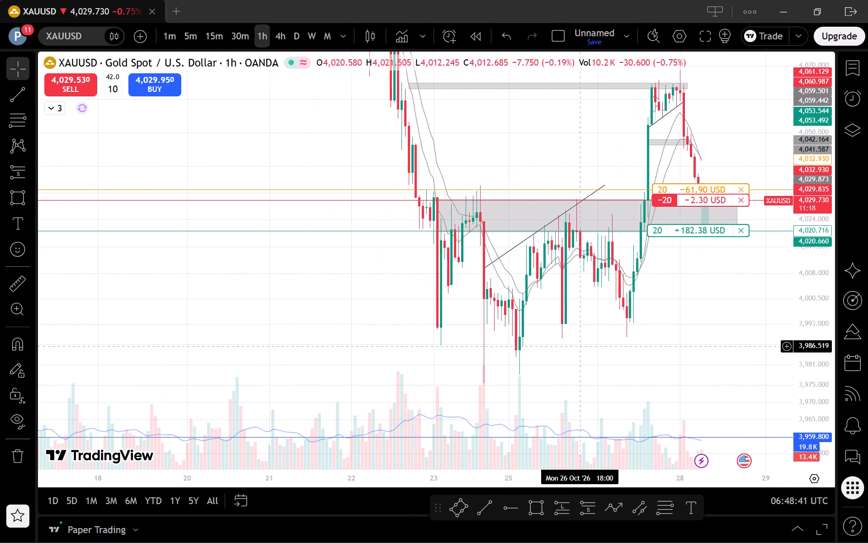
drag(552, 343, 547, 343)
click(544, 345)
drag(535, 347, 518, 349)
drag(651, 352, 589, 371)
drag(585, 371, 564, 378)
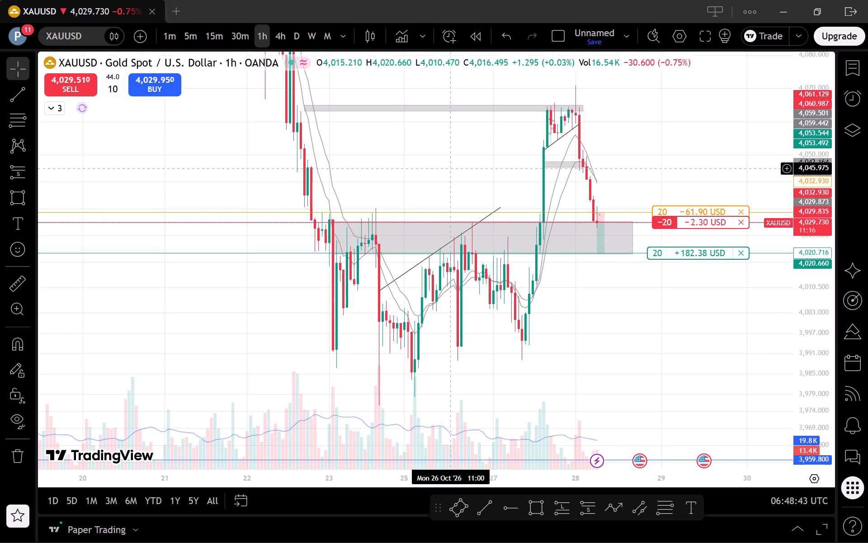
Check the daily and 4-hour timeframes for the wider structure around the recent lows.
click(301, 34)
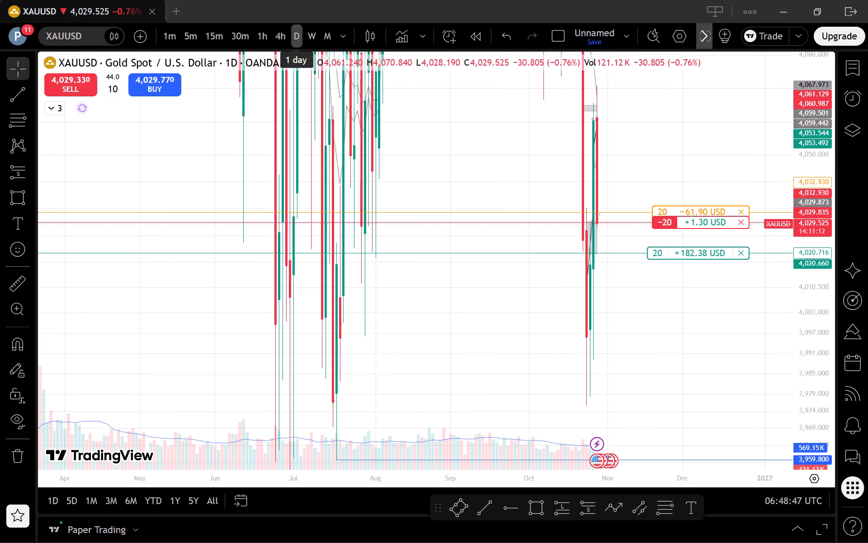
click(275, 35)
scroll(625, 299, up, 2)
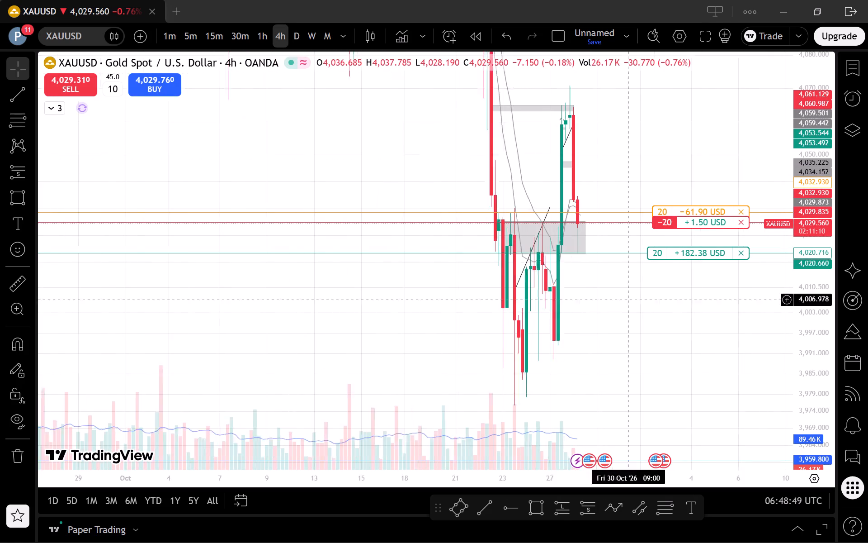
drag(814, 227, 819, 357)
drag(726, 320, 703, 352)
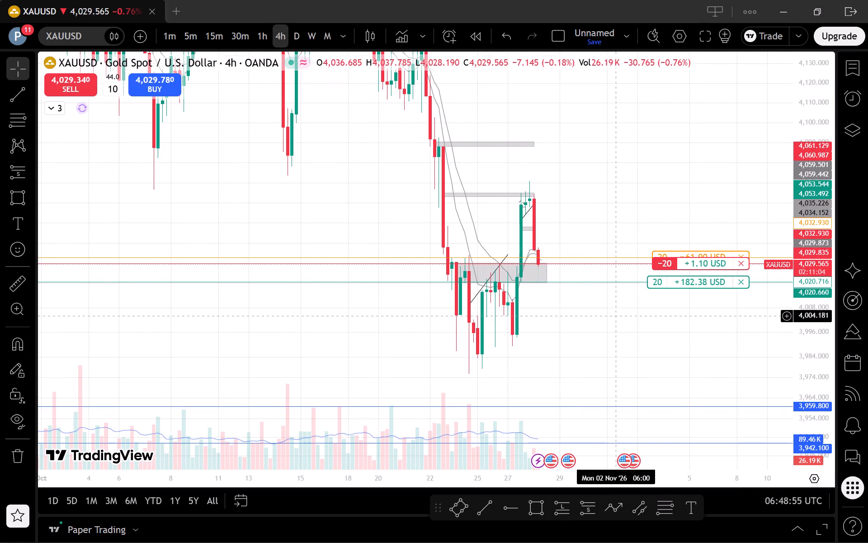
On the 1-hour timeframe, draw a rectangle zone across the swing lows from about 3,992 to 3,986, spanning 22 to 29 October.
click(261, 42)
scroll(673, 360, down, 1)
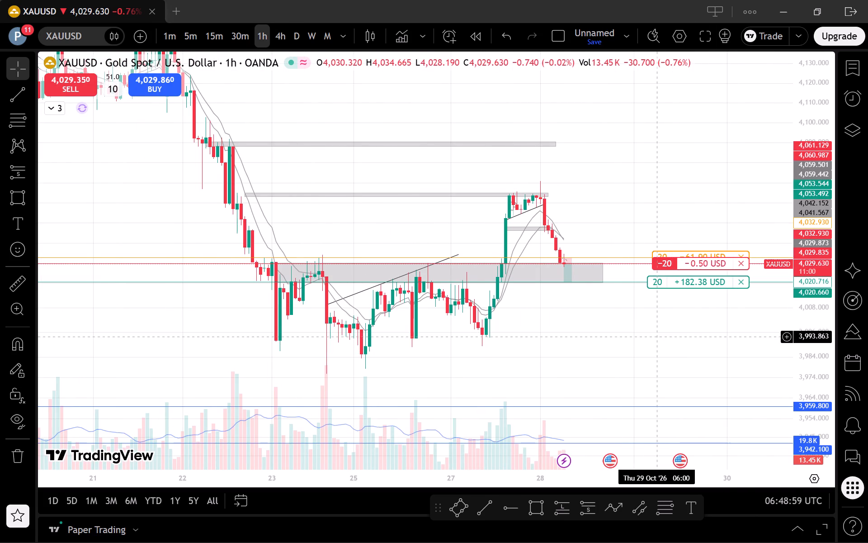
scroll(661, 343, down, 1)
drag(652, 370, 665, 339)
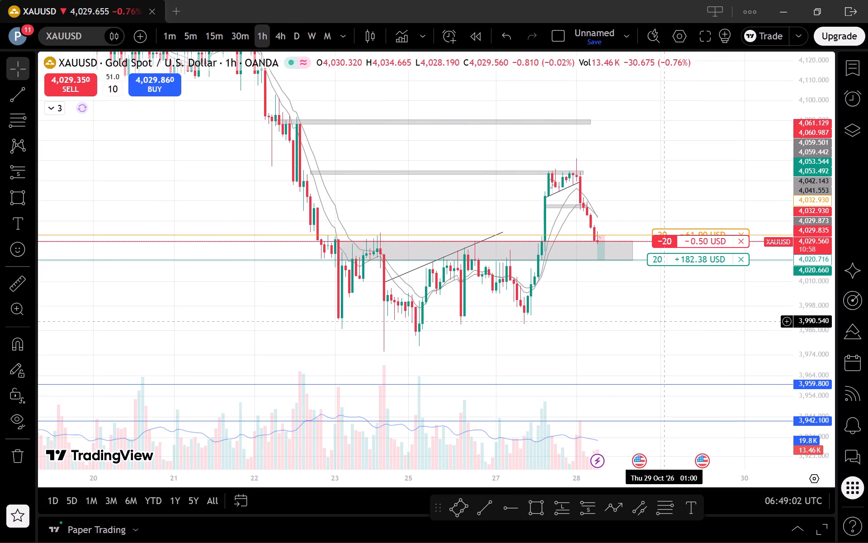
click(538, 501)
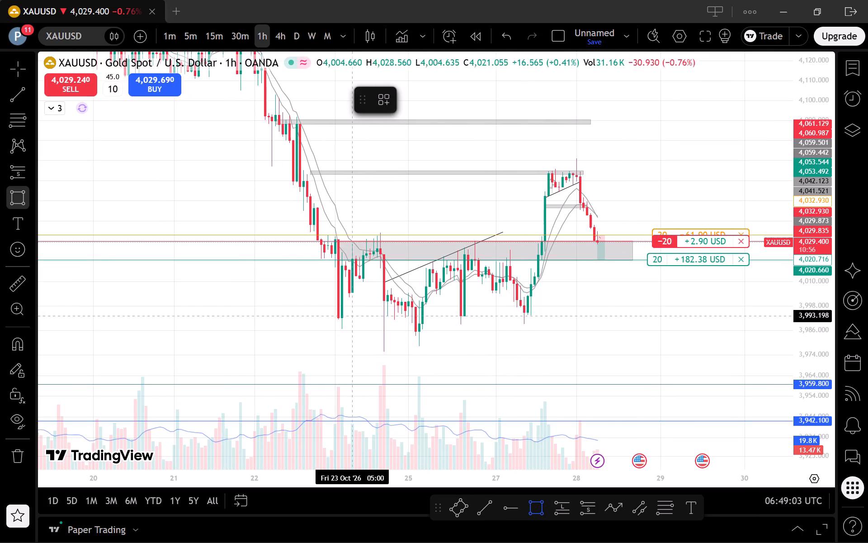
click(321, 317)
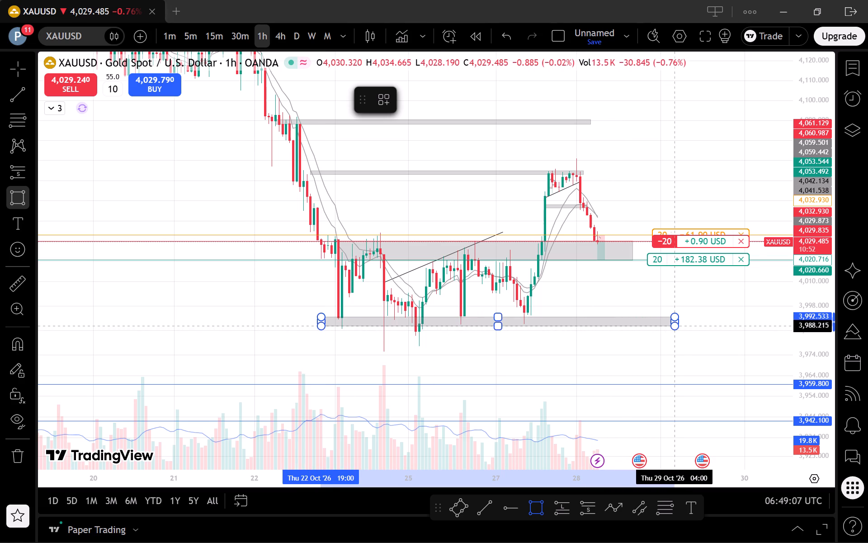
click(679, 329)
click(654, 371)
Review the new lower zone on the 1-hour timeframe, and examine price around the open short's entry on the 5-minute timeframe.
scroll(654, 371, down, 2)
scroll(650, 349, up, 2)
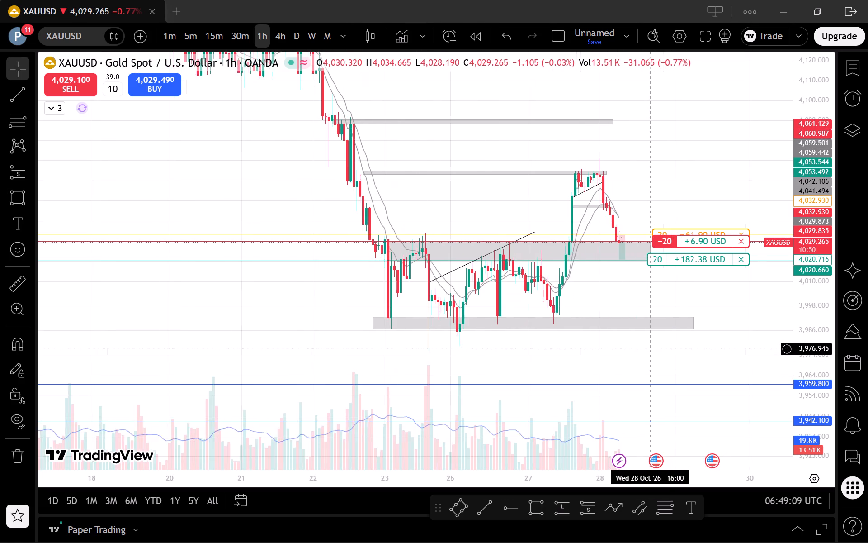
drag(647, 349, 586, 370)
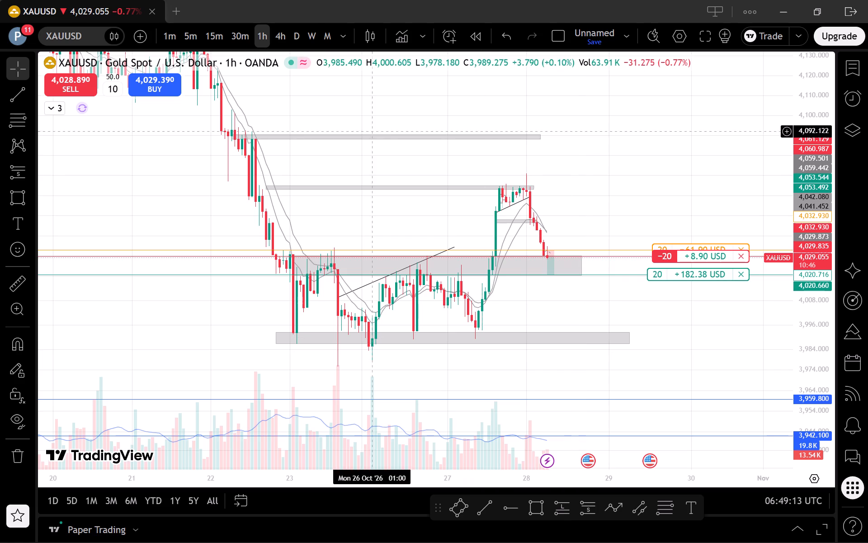
click(163, 33)
click(186, 39)
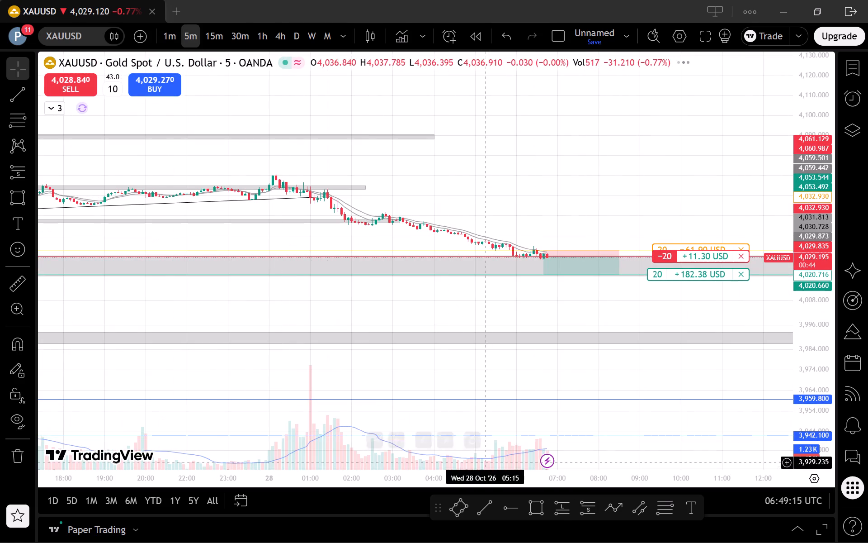
click(474, 438)
scroll(495, 425, up, 8)
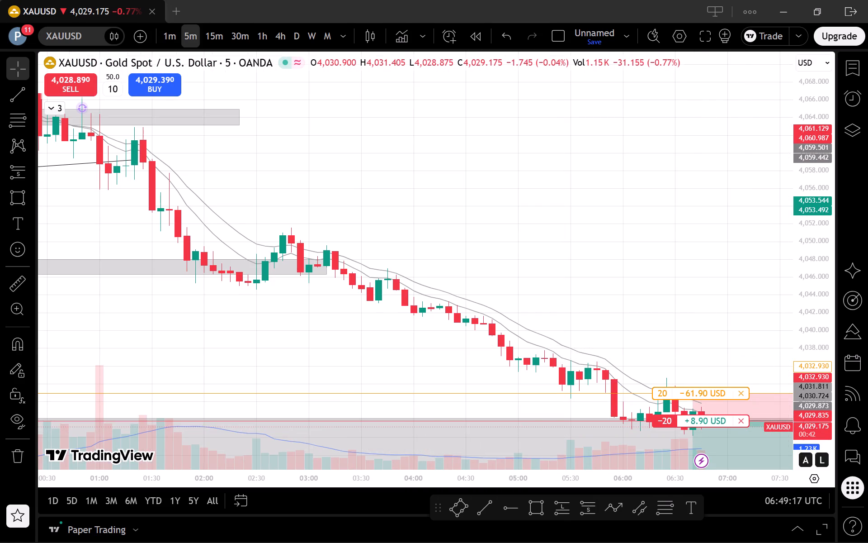
drag(816, 347, 824, 372)
click(786, 310)
drag(583, 210, 495, 159)
drag(615, 245, 404, 154)
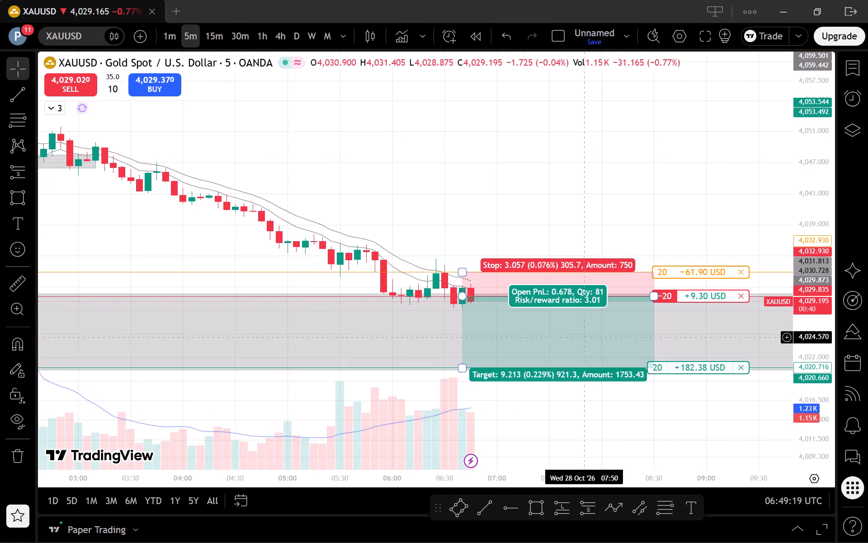
scroll(669, 400, down, 3)
click(675, 403)
drag(610, 386, 599, 386)
drag(576, 386, 495, 381)
click(488, 381)
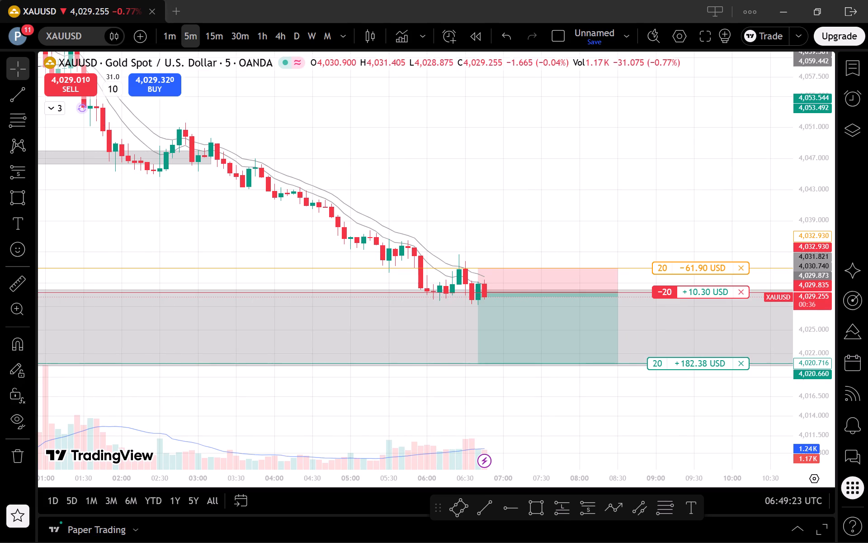
Examine price around the open short on the 1-minute timeframe, and the wider move down to the lower grey zone on the 5-minute timeframe.
click(169, 34)
scroll(337, 175, down, 4)
drag(637, 395, 363, 331)
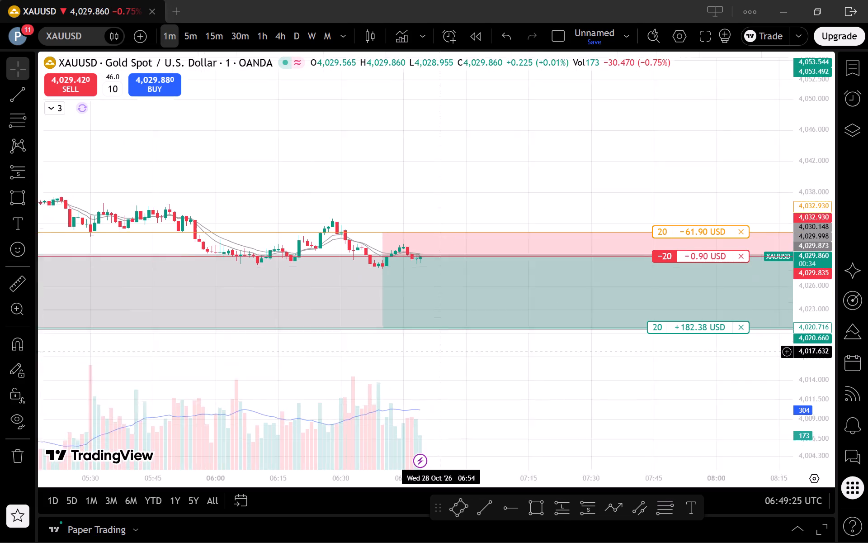
drag(363, 331, 342, 327)
scroll(487, 401, down, 3)
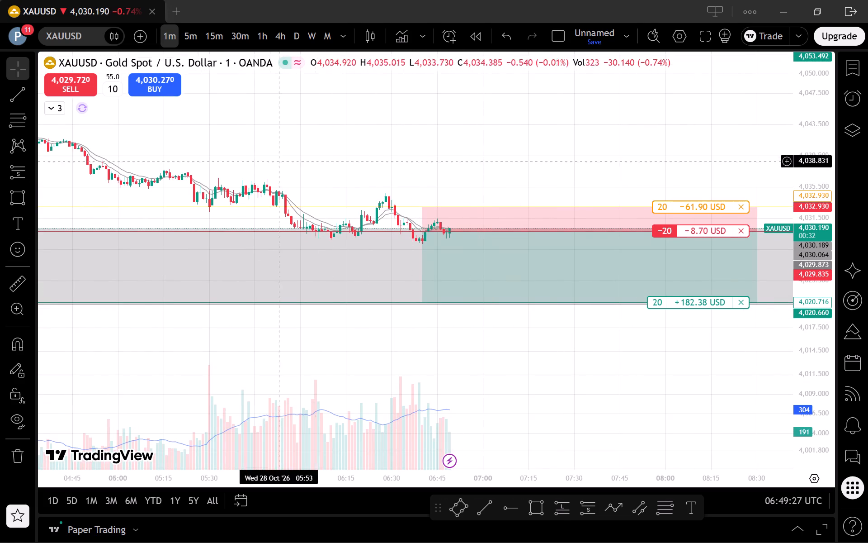
click(189, 41)
scroll(644, 323, up, 2)
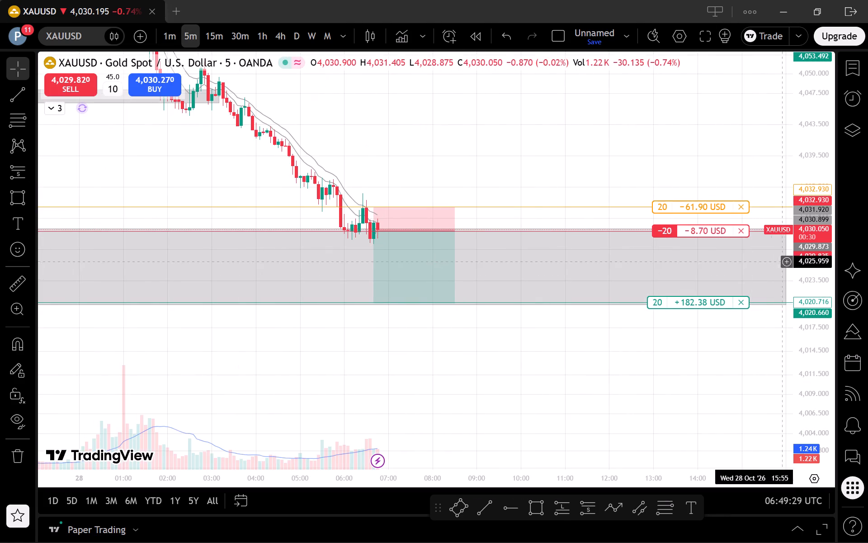
drag(796, 273, 808, 317)
scroll(646, 383, down, 4)
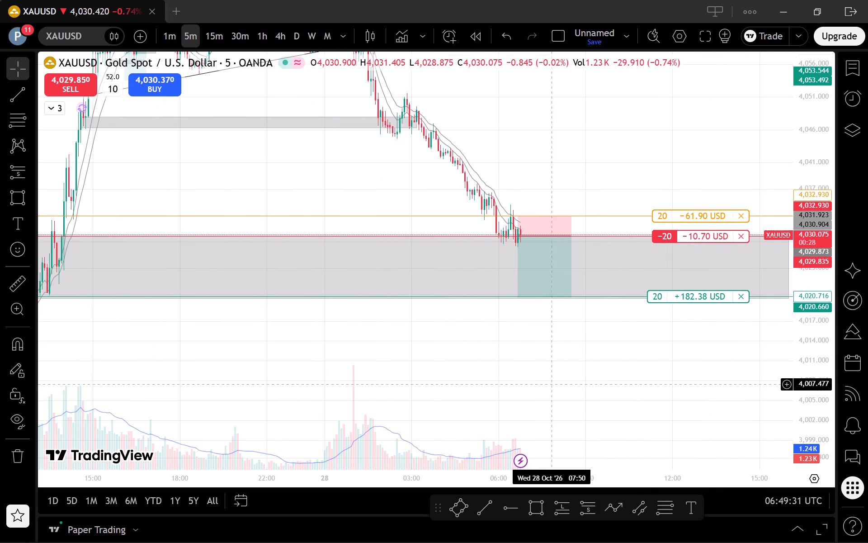
scroll(555, 374, down, 3)
scroll(559, 380, up, 1)
drag(828, 239, 819, 369)
scroll(577, 309, down, 3)
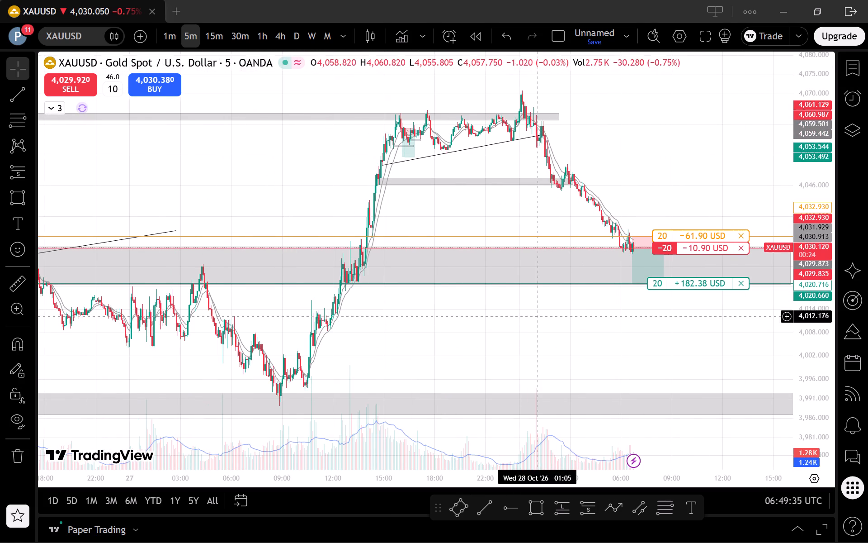
Examine the marked zones and the levels beneath the 3,992–3,986 swing-low zone on the 1-hour timeframe.
click(259, 37)
scroll(491, 295, up, 6)
scroll(745, 294, up, 1)
drag(827, 293, 821, 332)
scroll(611, 313, up, 3)
drag(551, 328, 686, 339)
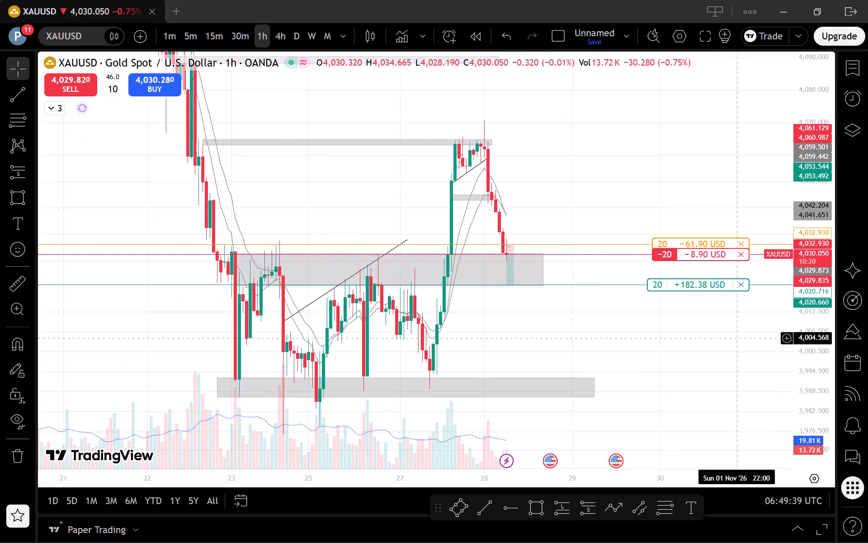
drag(824, 283, 806, 383)
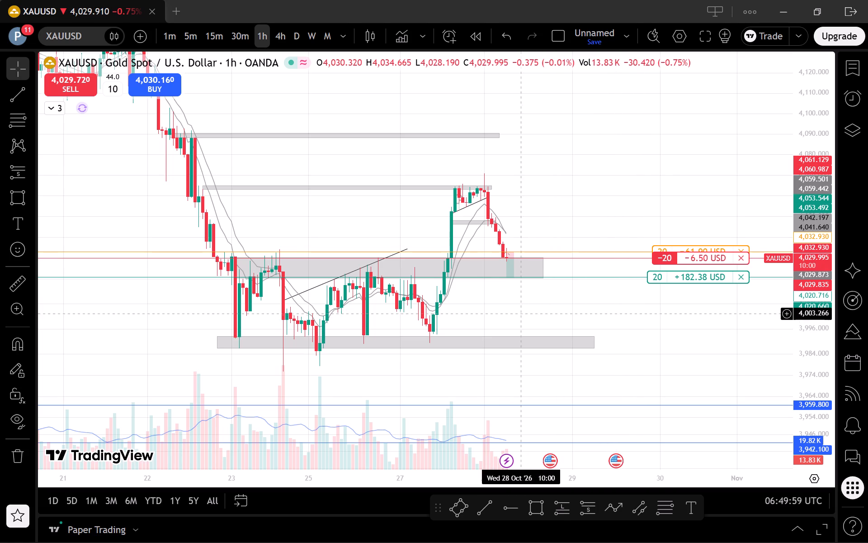
scroll(626, 314, down, 2)
scroll(629, 318, up, 2)
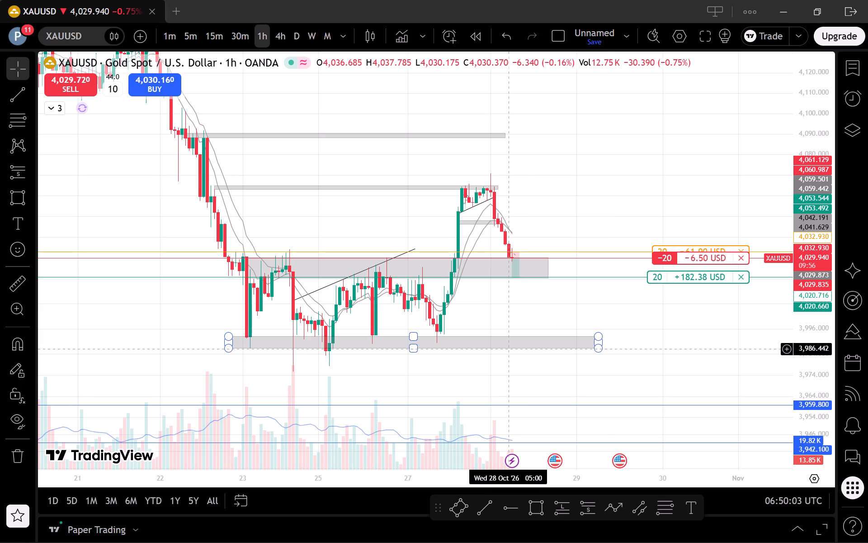
On the daily timeframe, draw a horizontal ray from the 23 October low at about 3,976.5.
click(292, 33)
scroll(849, 306, up, 1)
drag(828, 208, 802, 410)
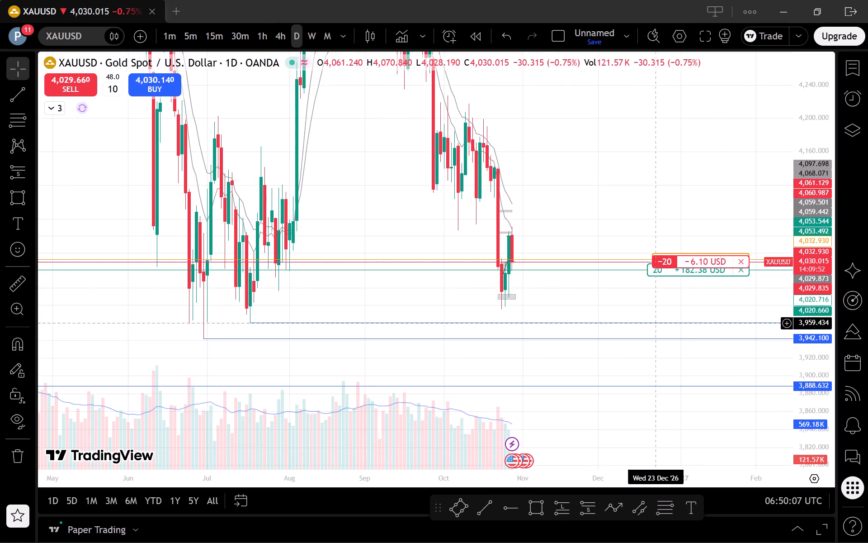
scroll(640, 314, up, 2)
drag(537, 314, 598, 302)
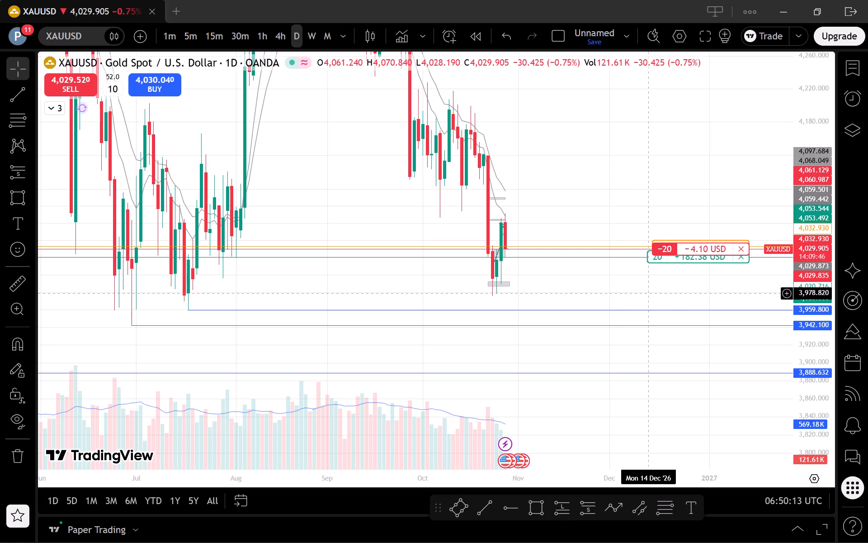
click(507, 505)
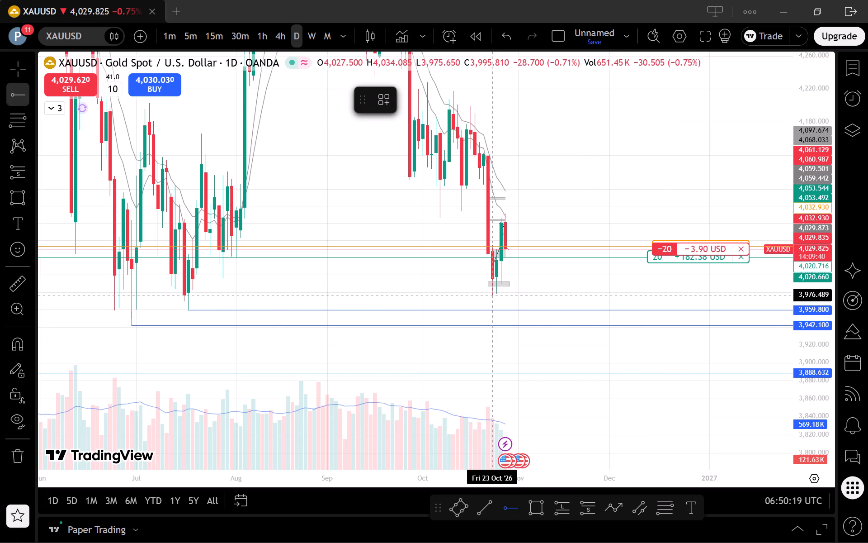
click(493, 295)
click(545, 281)
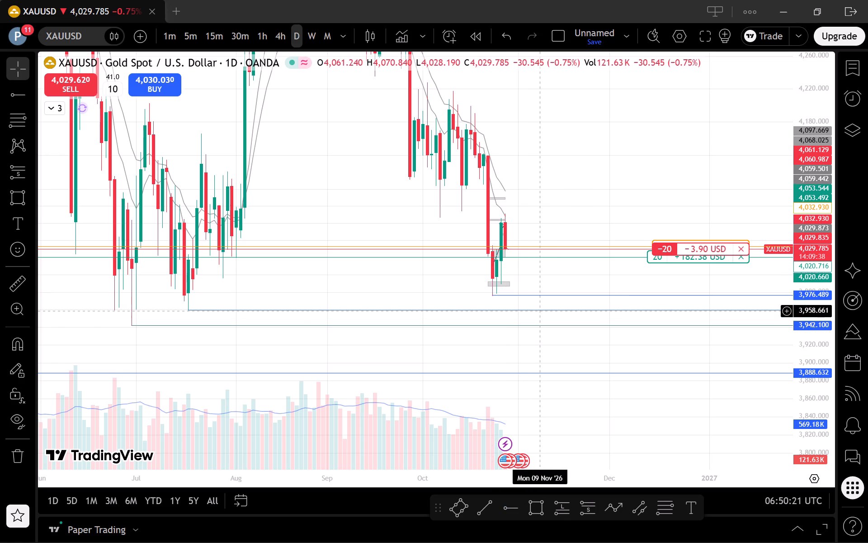
Lock the new horizontal ray at the 23 October low.
click(539, 311)
click(544, 320)
click(543, 327)
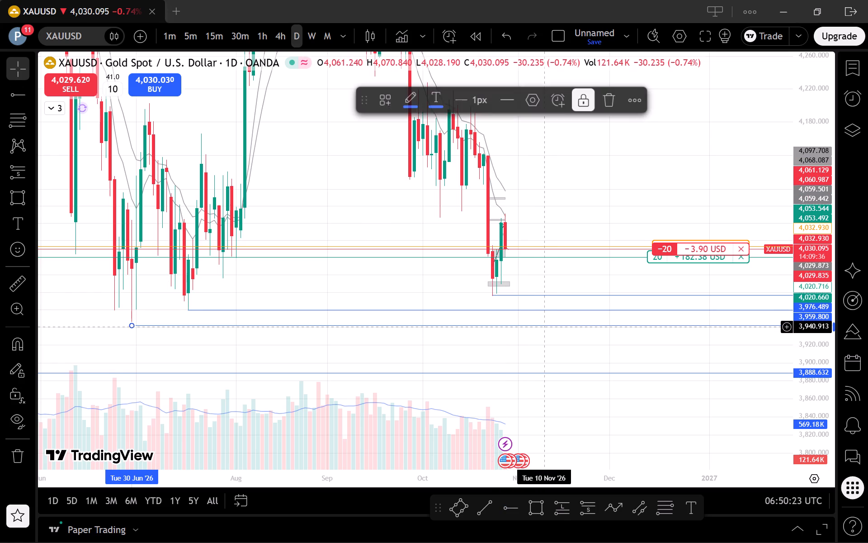
click(533, 294)
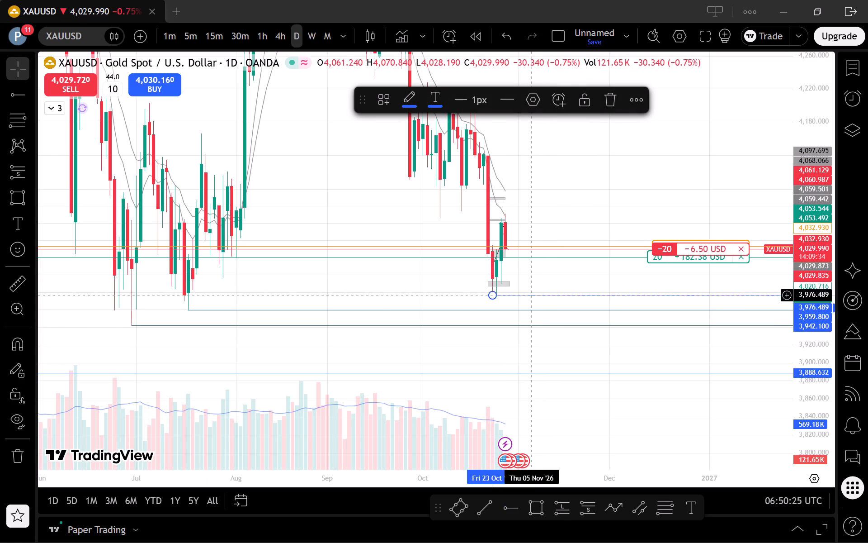
click(587, 100)
click(593, 158)
Draw a horizontal ray from the 27 October low at about 3,990.5 on the daily timeframe and lock it.
scroll(617, 287, up, 1)
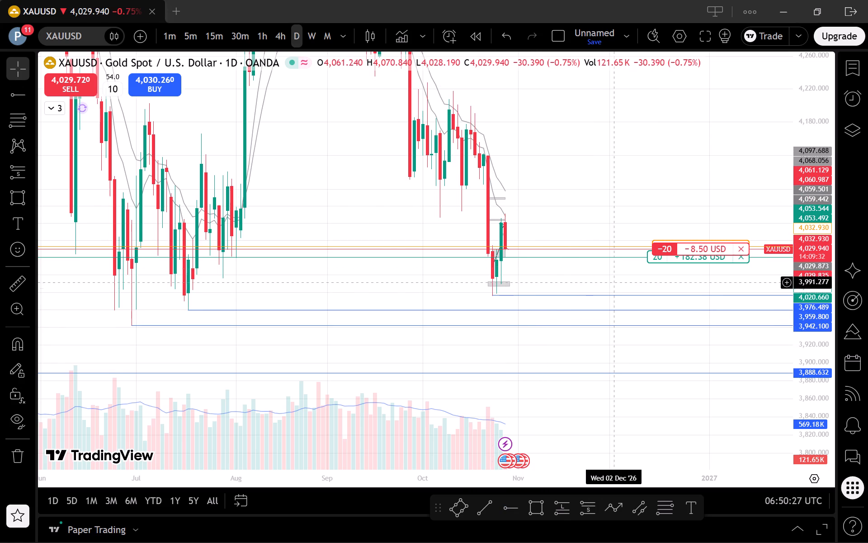
scroll(619, 288, up, 1)
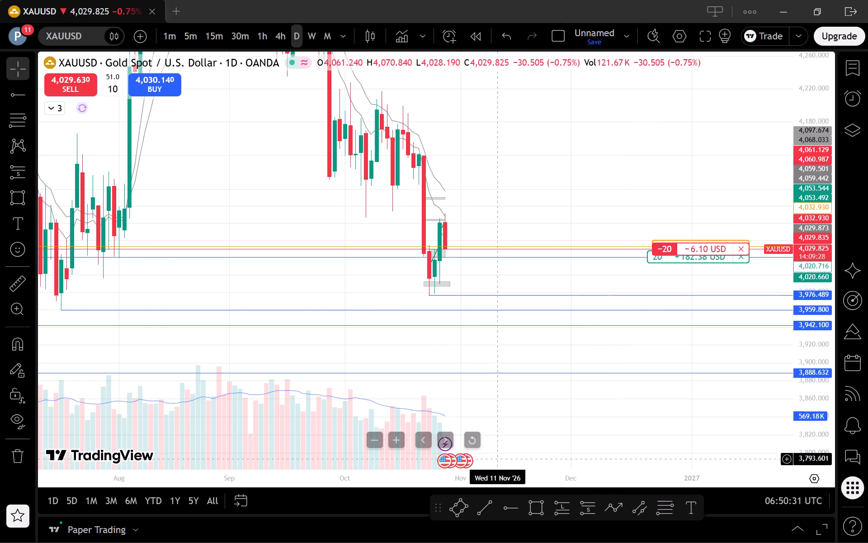
click(489, 504)
click(524, 512)
click(510, 501)
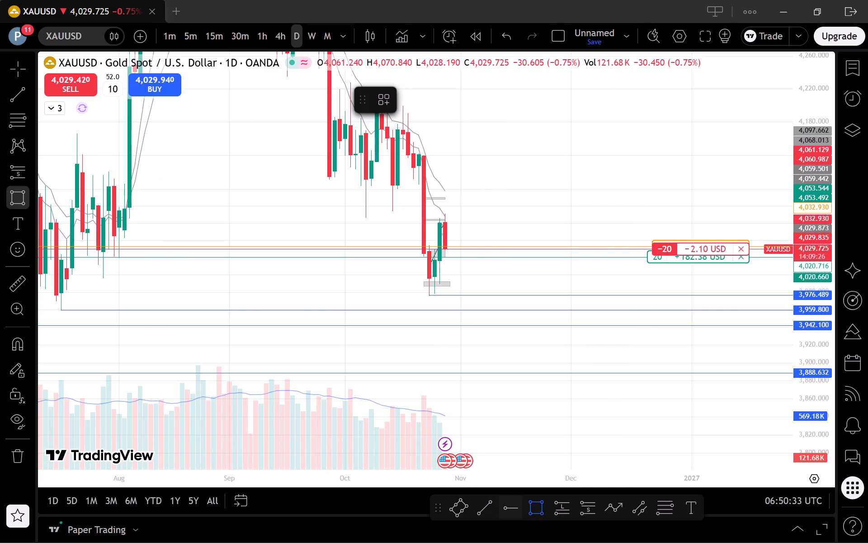
click(439, 283)
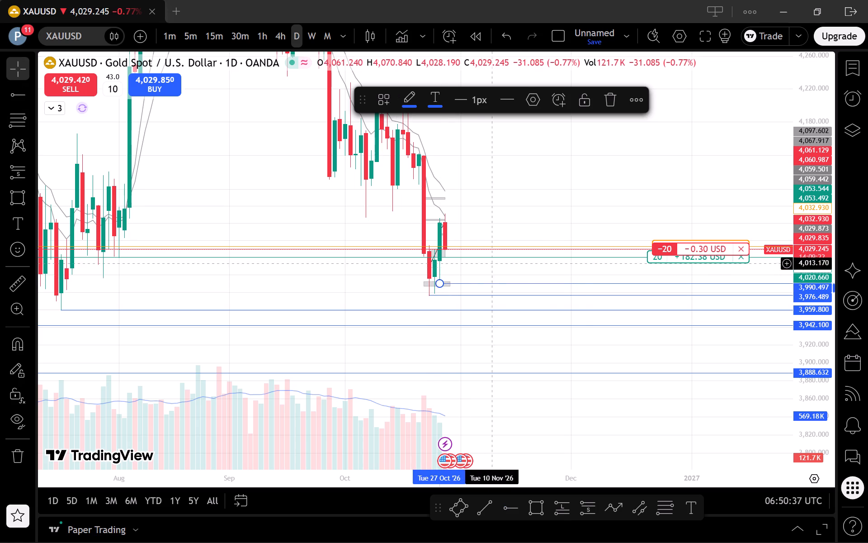
click(583, 100)
click(570, 173)
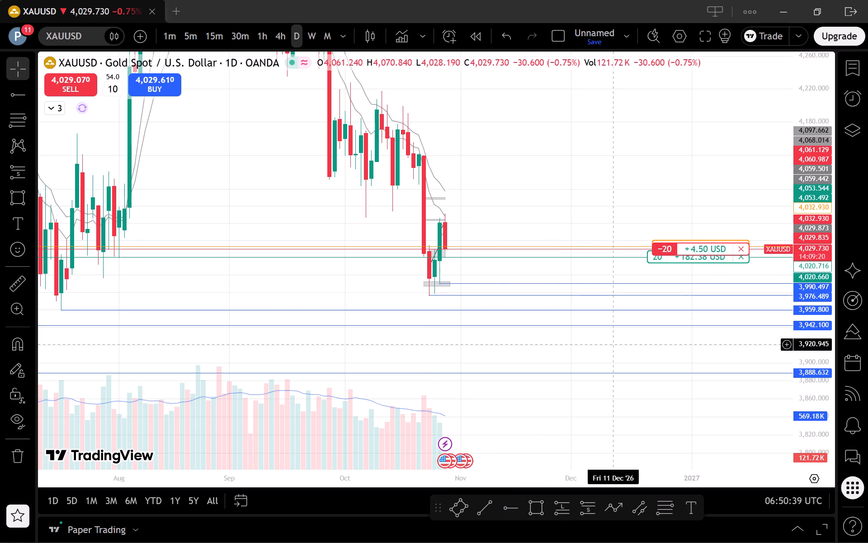
Review the two new rays against the wider daily price history and earlier lows.
scroll(489, 279, down, 3)
scroll(575, 340, down, 5)
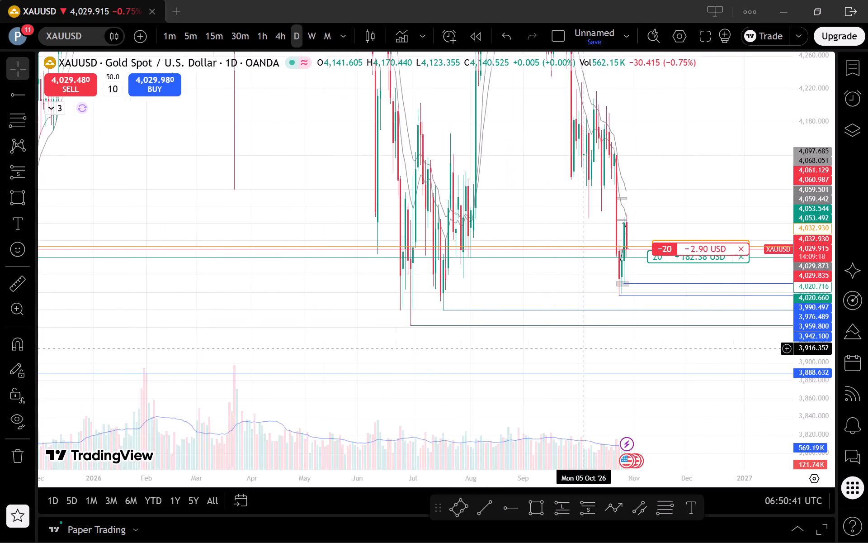
scroll(583, 348, down, 3)
scroll(583, 348, up, 13)
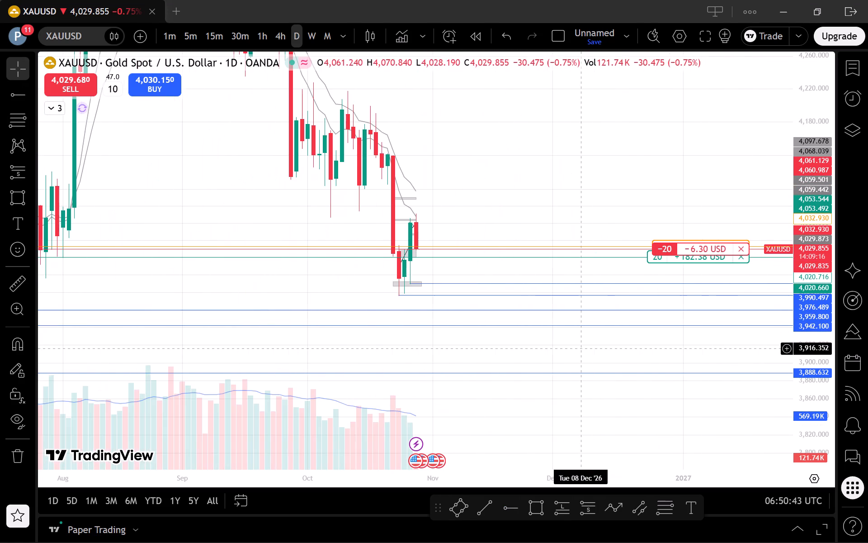
Reset the chart on the 5-minute timeframe and examine the 28 October decline into the short's entry.
click(192, 41)
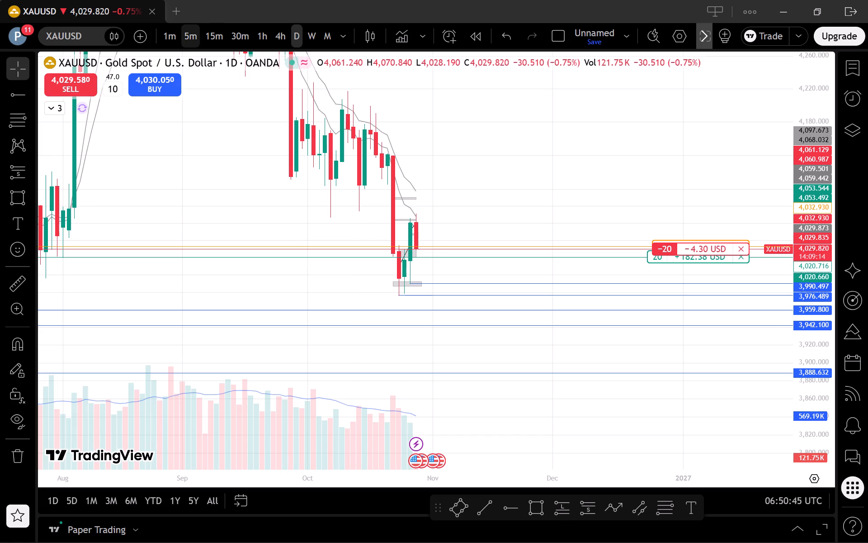
scroll(656, 302, up, 2)
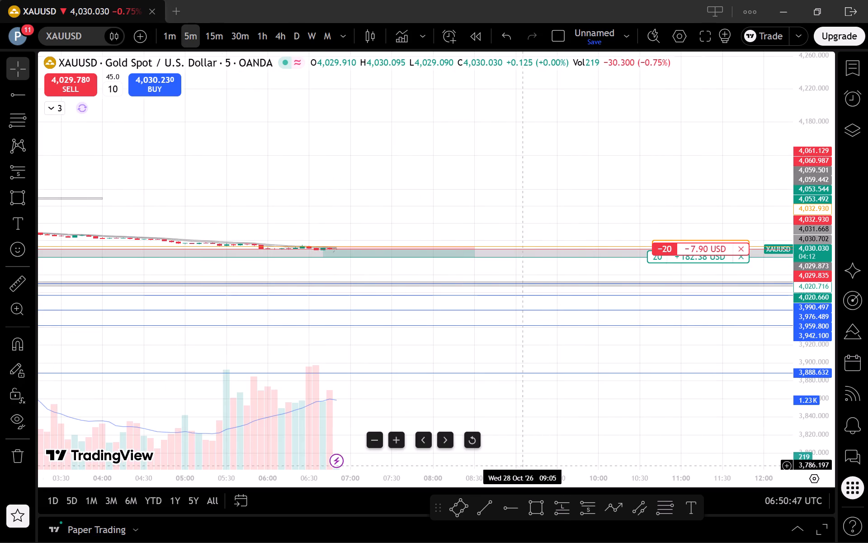
click(476, 442)
scroll(572, 367, up, 7)
click(599, 356)
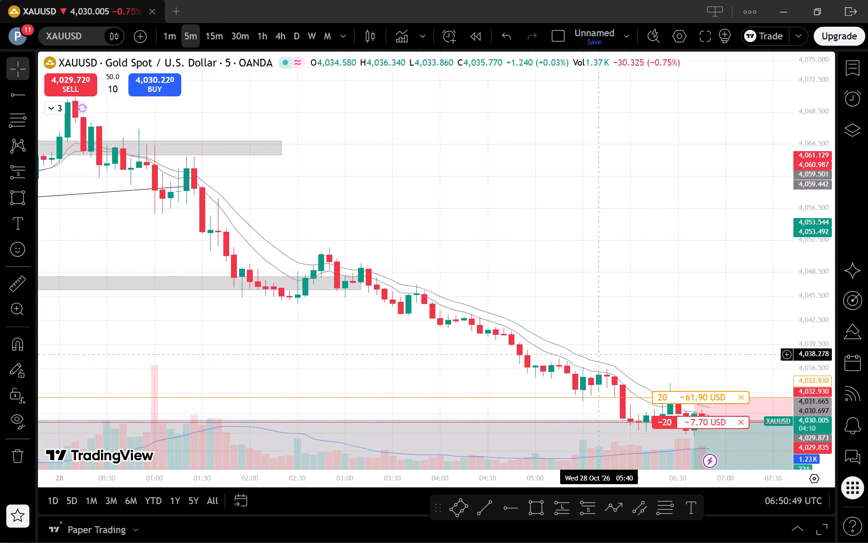
drag(473, 280, 432, 252)
drag(406, 219, 397, 204)
drag(394, 202, 391, 195)
drag(627, 233, 411, 210)
scroll(686, 219, down, 2)
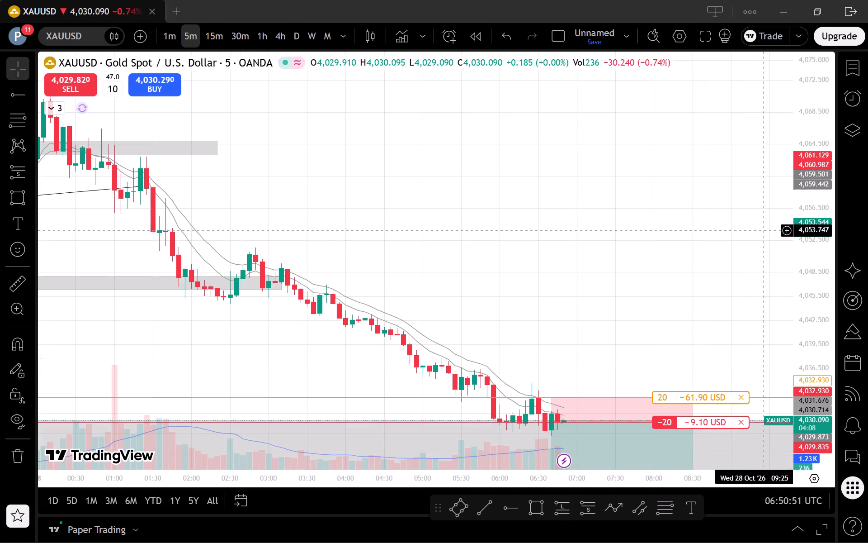
Examine the 5-minute price action between the short's stop loss and its take profit at the grey zone's lower edge.
drag(825, 255, 812, 288)
drag(762, 282, 580, 97)
scroll(644, 202, down, 4)
scroll(660, 323, down, 2)
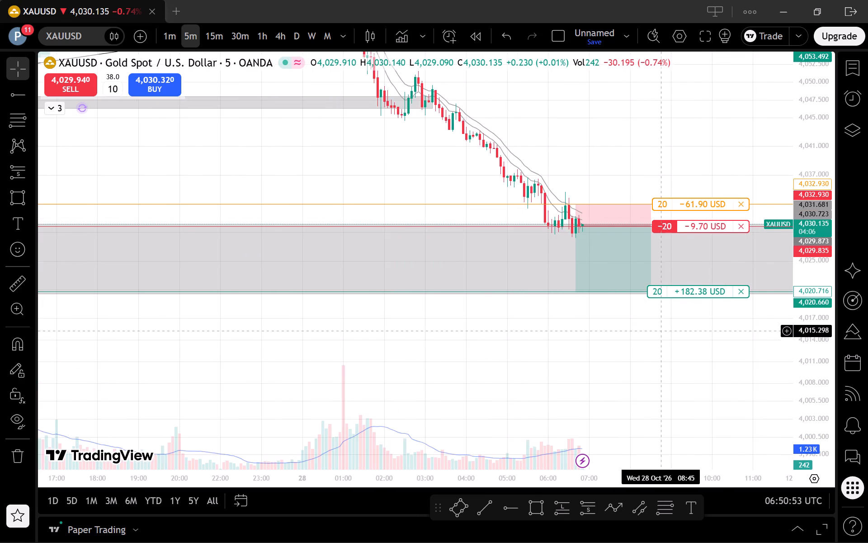
drag(627, 359, 524, 419)
scroll(543, 392, down, 3)
scroll(600, 397, up, 2)
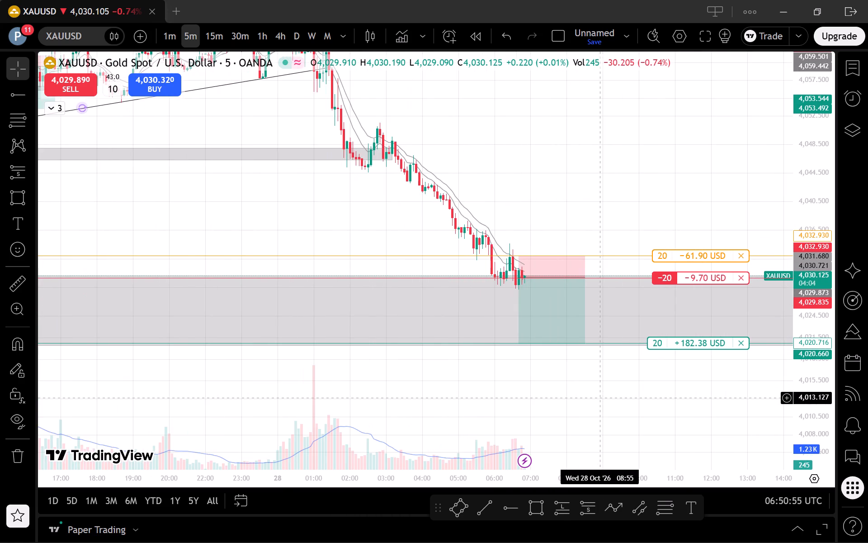
drag(551, 395, 574, 367)
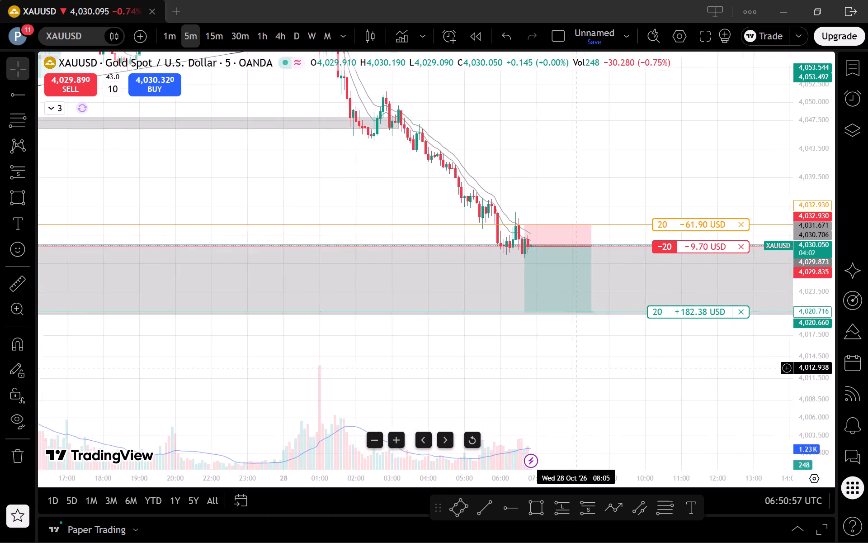
drag(574, 367, 569, 368)
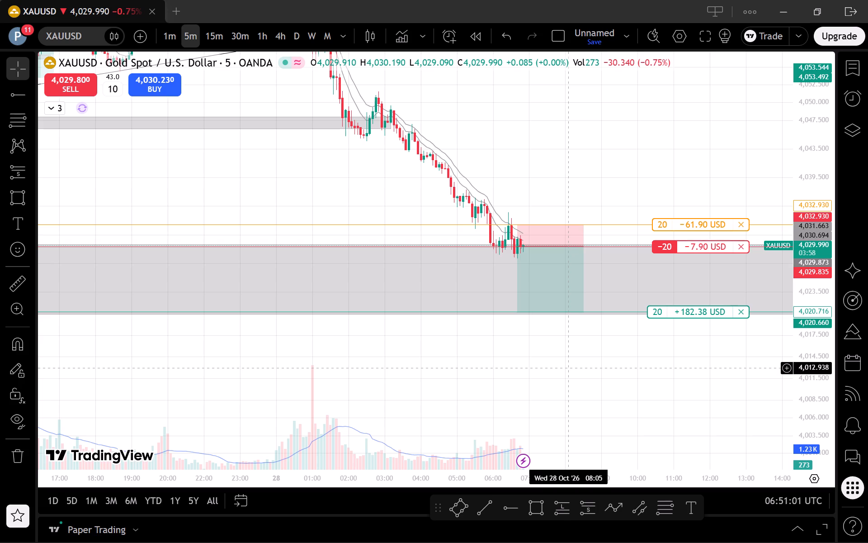
scroll(568, 368, up, 1)
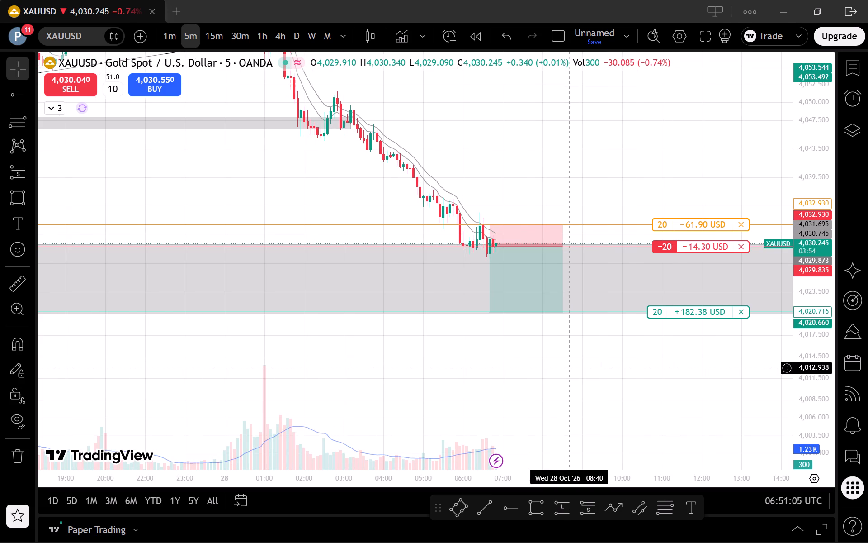
Check the open short's progress on the 1-minute timeframe and again on the 5-minute timeframe.
click(177, 34)
scroll(571, 314, down, 2)
drag(816, 437, 808, 313)
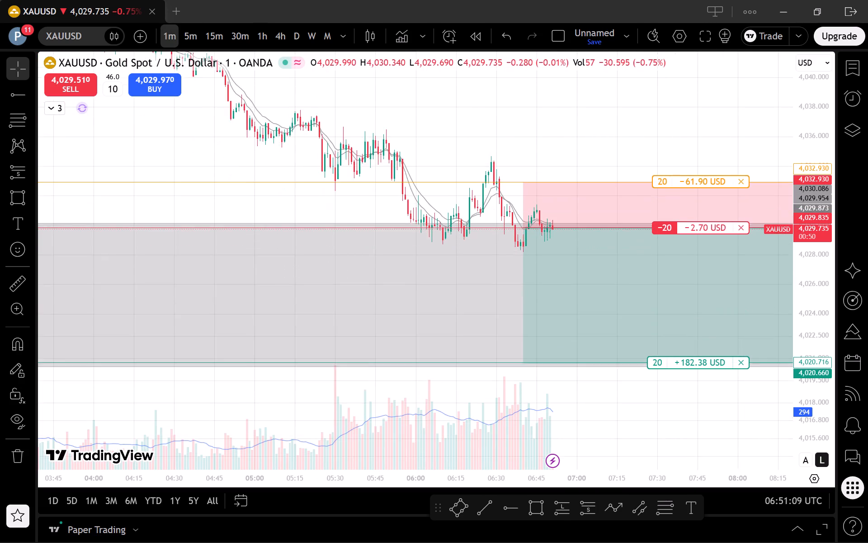
scroll(680, 392, up, 2)
click(664, 424)
drag(654, 424, 406, 384)
drag(394, 381, 381, 379)
scroll(388, 377, down, 1)
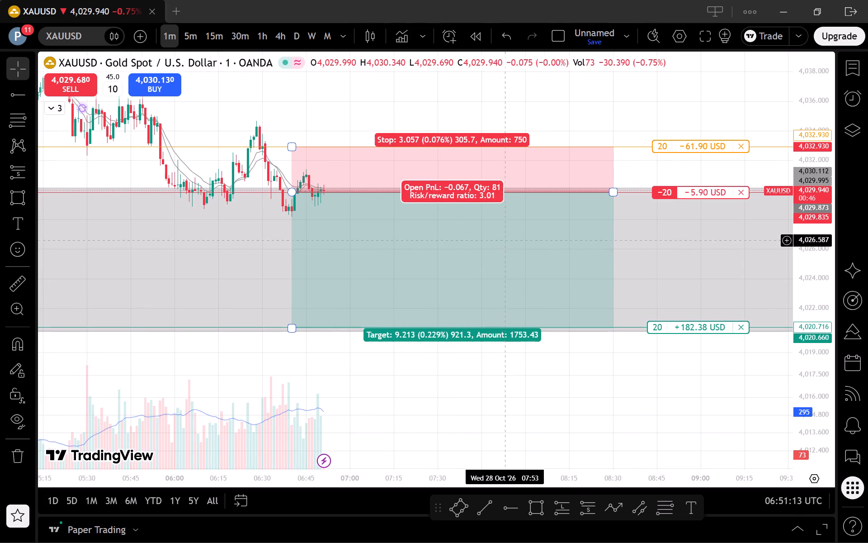
click(186, 31)
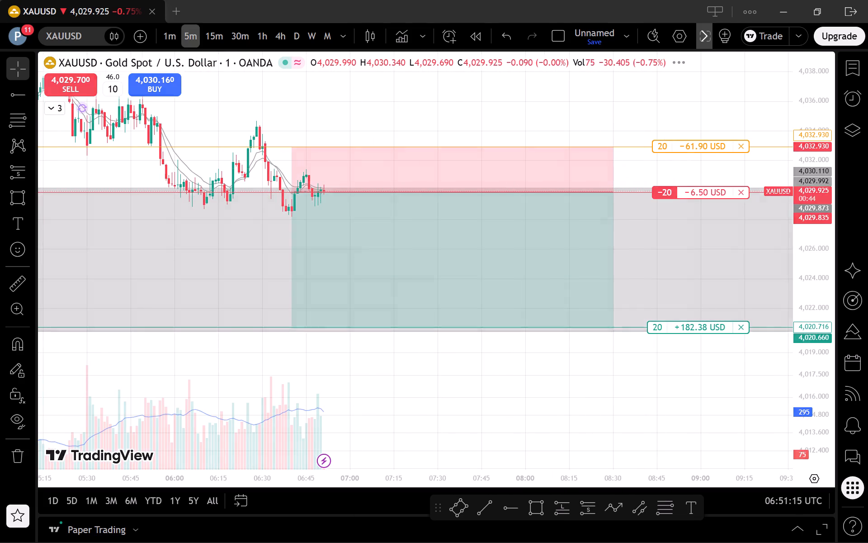
drag(810, 201, 811, 324)
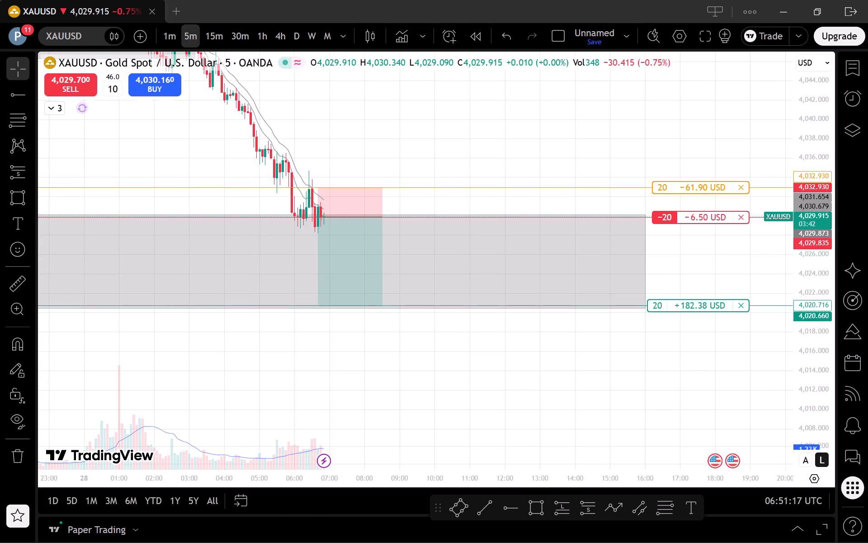
drag(738, 332, 724, 336)
scroll(644, 340, down, 3)
drag(566, 363, 572, 364)
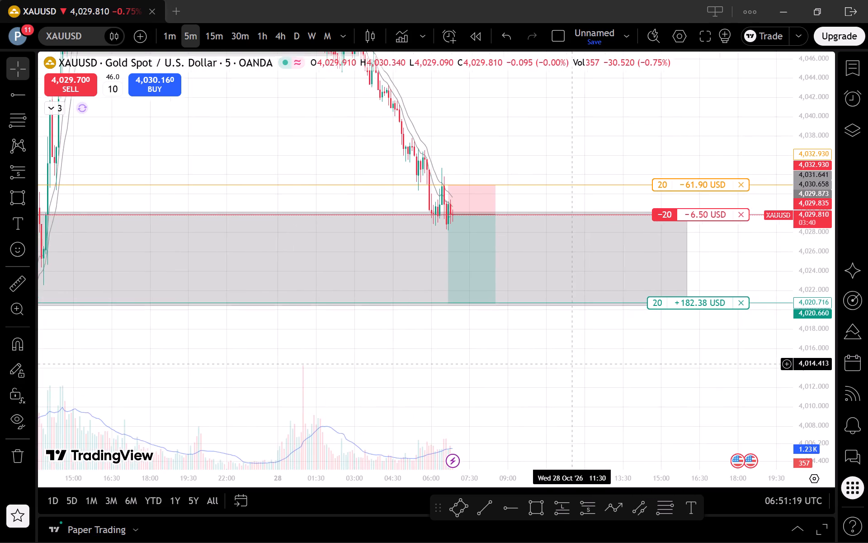
Search the indicator library for "verticle volume", clear the search and close the library.
scroll(572, 364, up, 3)
drag(501, 364, 627, 374)
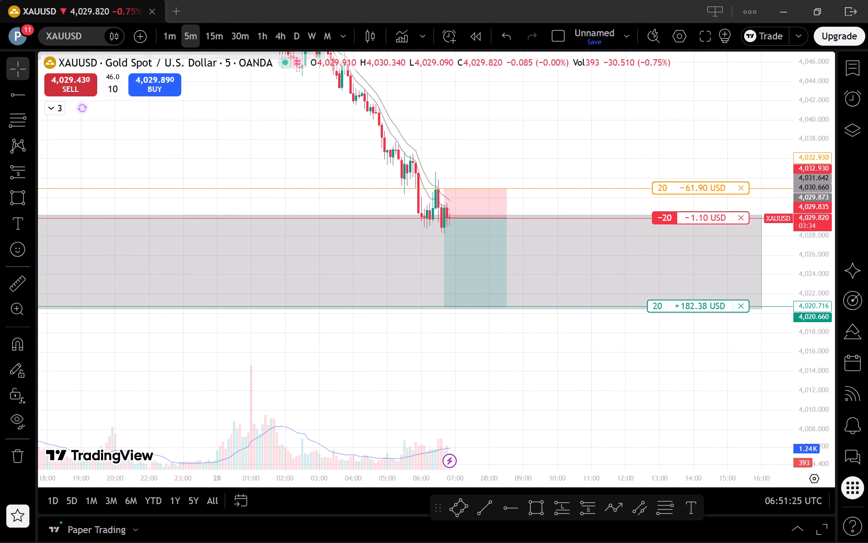
click(410, 32)
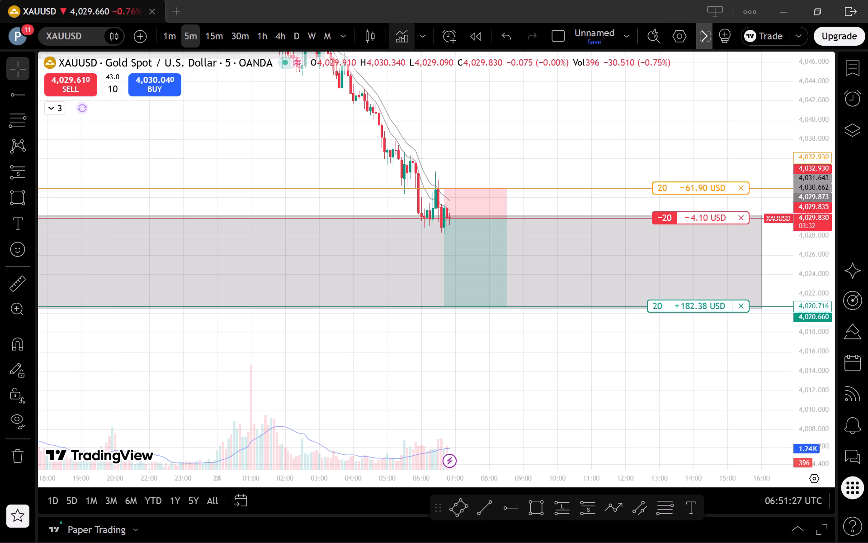
drag(401, 39, 400, 43)
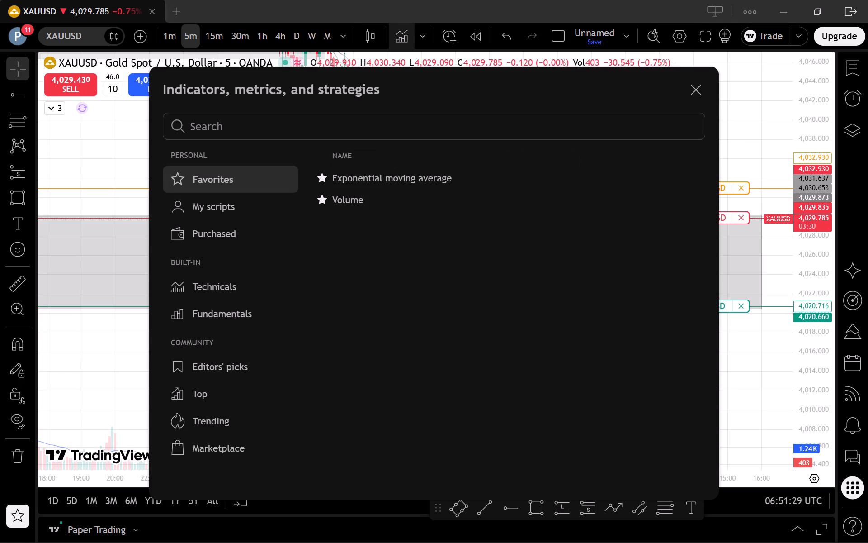
click(335, 125)
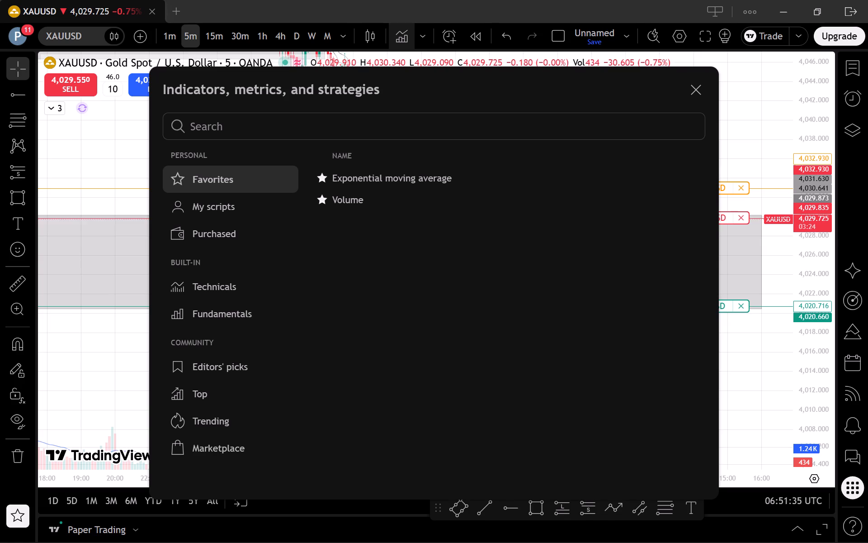
text(ver)
text(tic)
text(le)
key(space)
text(vo)
text(lume)
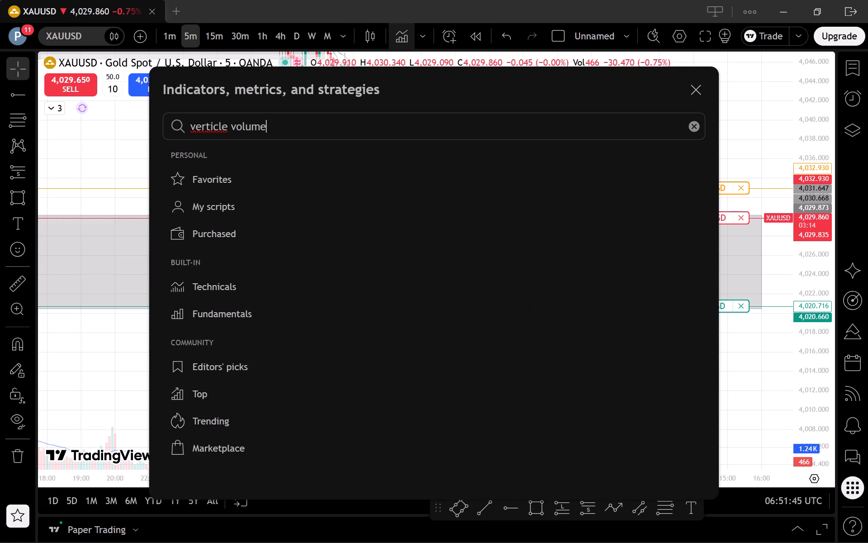
key(BackSpace)
key(BackSpace)
key(BackSpace)
key(BackSpace)
key(BackSpace)
key(BackSpace)
key(BackSpace)
key(BackSpace)
key(BackSpace)
key(BackSpace)
key(BackSpace)
key(BackSpace)
key(BackSpace)
key(BackSpace)
key(BackSpace)
key(BackSpace)
key(BackSpace)
key(BackSpace)
key(BackSpace)
key(BackSpace)
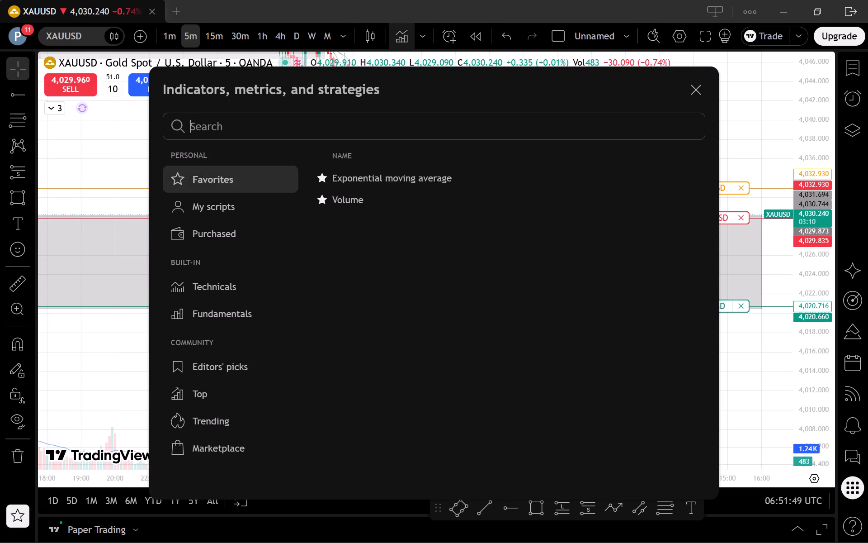
click(694, 96)
Examine the 28 October 5-minute decline from the grey zone near 4,047 down to the short's entry.
drag(417, 130, 502, 196)
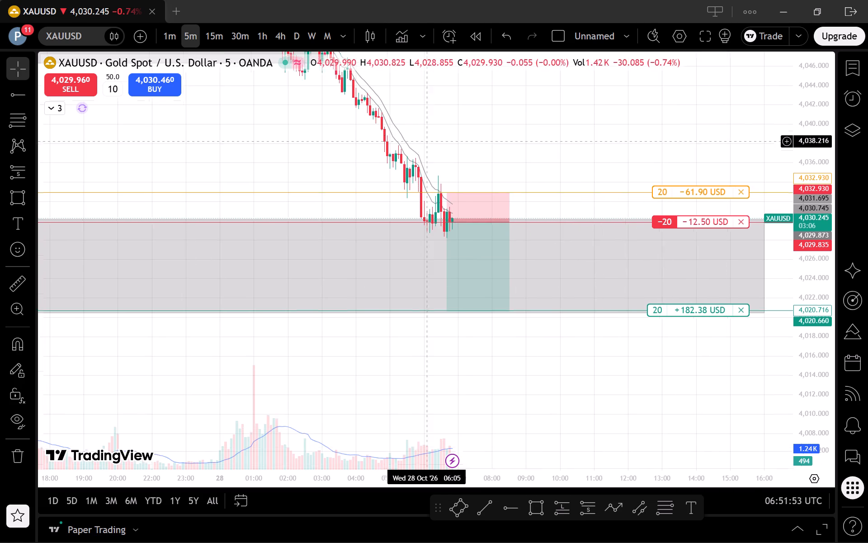
drag(502, 196, 635, 276)
scroll(634, 253, up, 5)
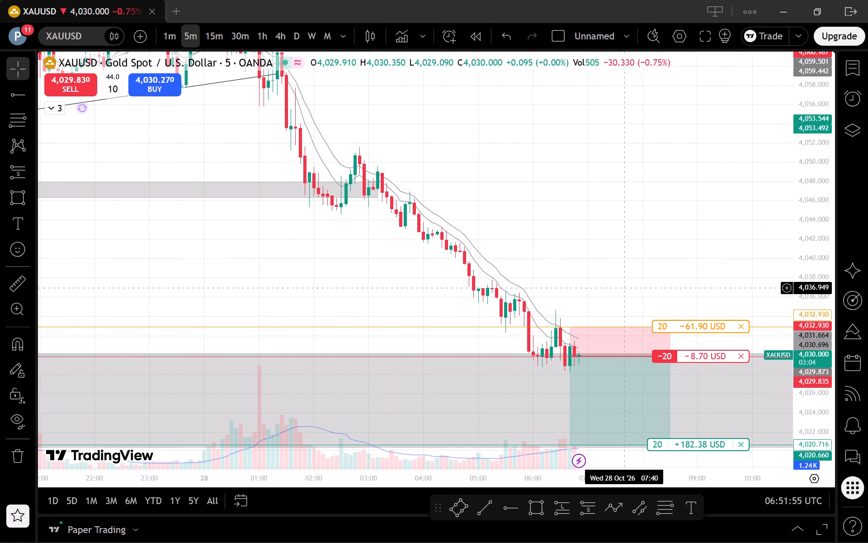
drag(617, 286, 564, 261)
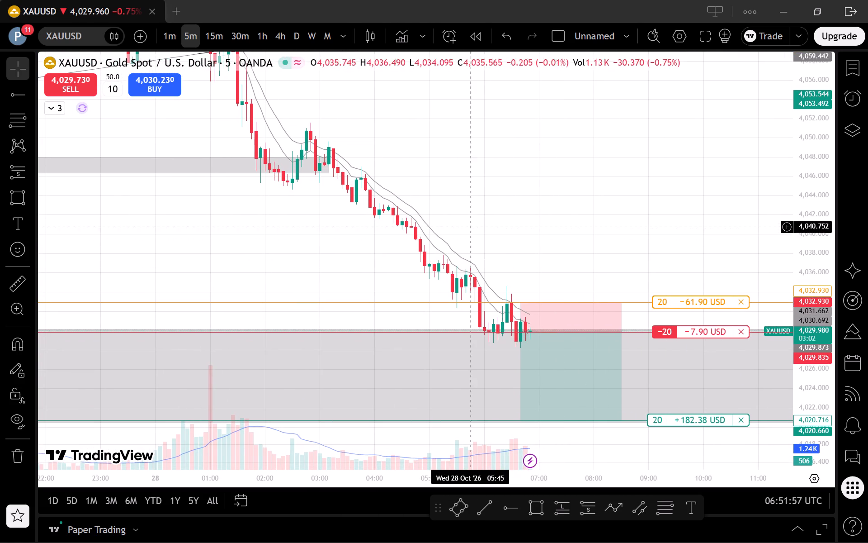
drag(472, 229, 544, 325)
scroll(525, 290, down, 3)
drag(493, 213, 579, 288)
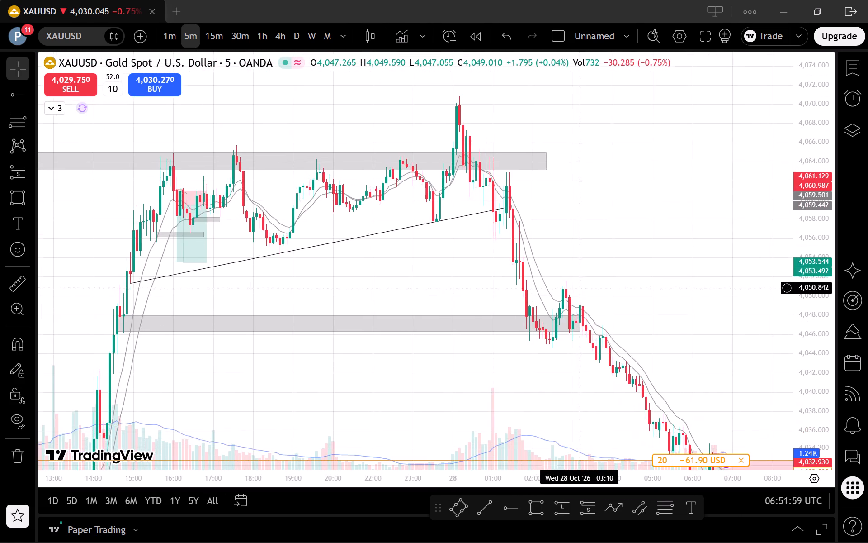
Examine the 5-minute consolidation between the upper grey zone and the rising trendline and its breakdown, dismissing the advertisement.
scroll(619, 262, down, 2)
scroll(619, 261, up, 1)
drag(557, 259, 628, 258)
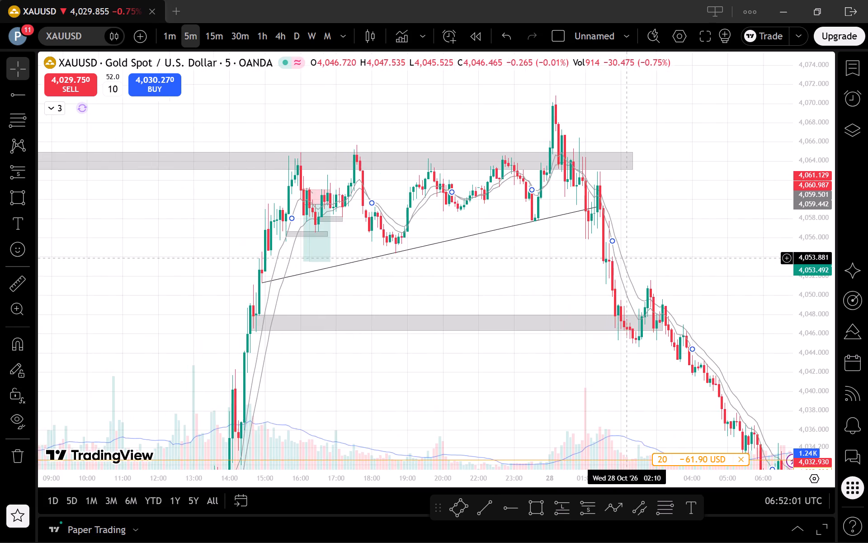
drag(628, 258, 686, 257)
scroll(491, 255, up, 1)
drag(501, 299, 543, 310)
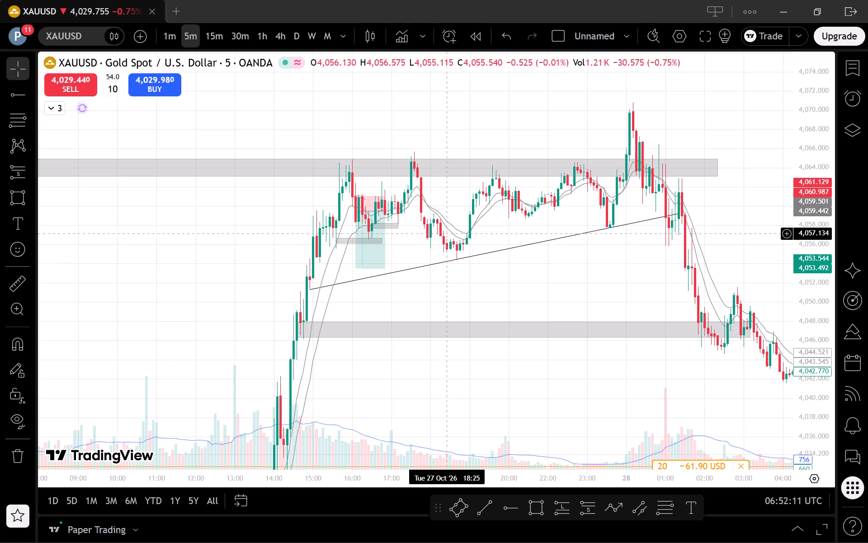
scroll(446, 233, up, 2)
scroll(443, 250, down, 1)
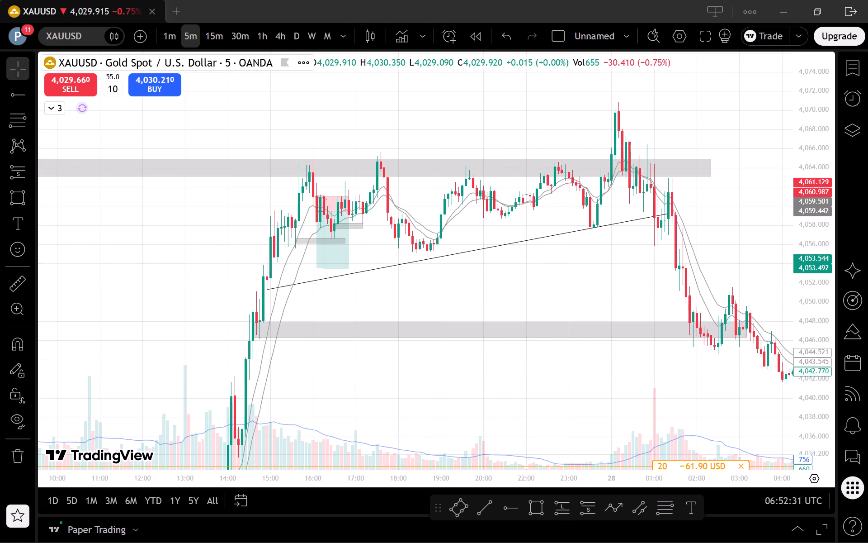
scroll(728, 362, up, 2)
drag(712, 386, 462, 363)
scroll(727, 333, down, 2)
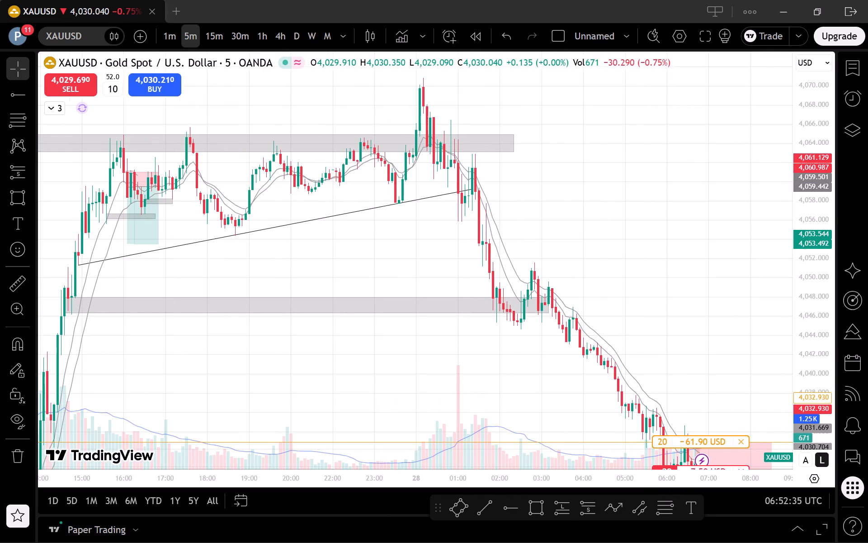
drag(804, 372, 800, 346)
scroll(645, 241, up, 1)
drag(571, 245, 704, 303)
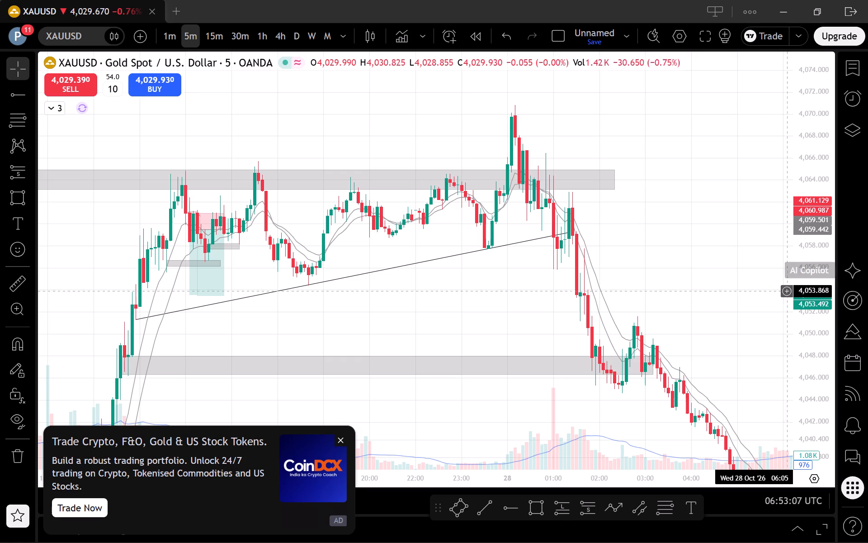
click(342, 439)
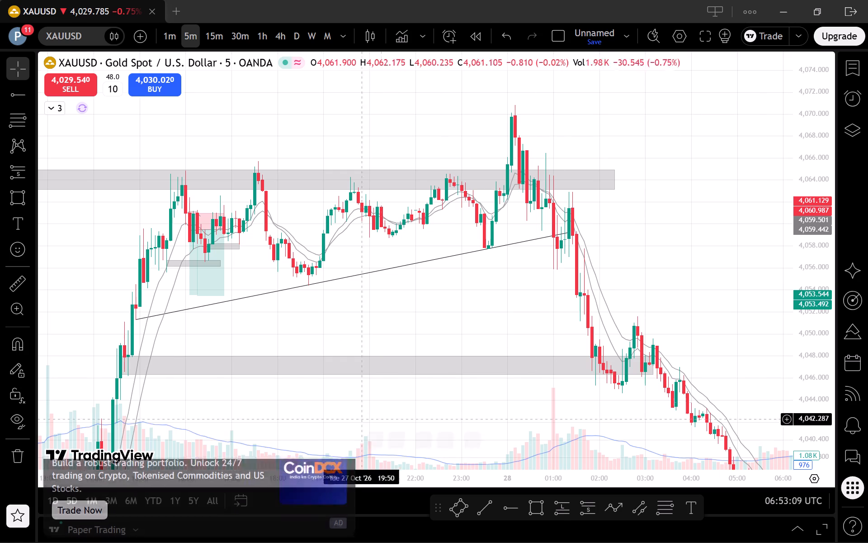
scroll(538, 303, down, 1)
scroll(587, 313, up, 2)
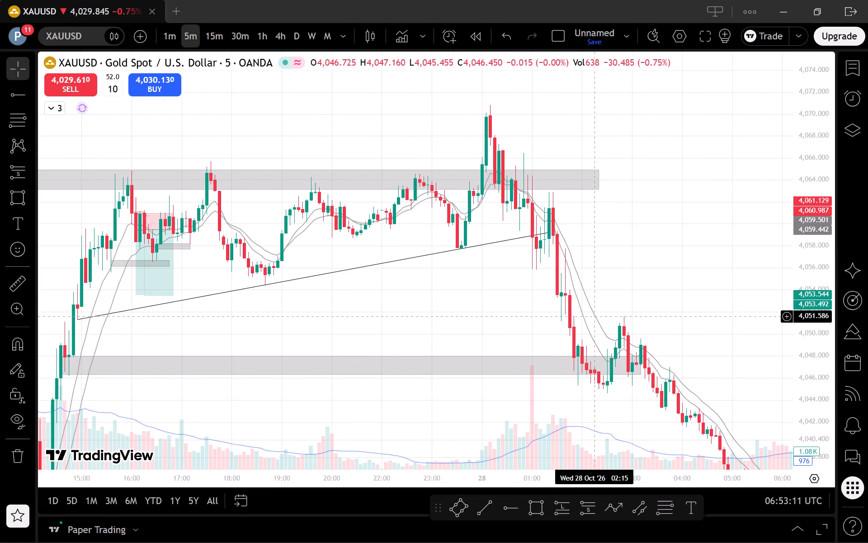
Trace the 27 October 5-minute rally from the grey zone near 3,990 through the short's zone, and return to current price.
drag(410, 317, 683, 275)
scroll(712, 263, down, 1)
drag(818, 229, 803, 357)
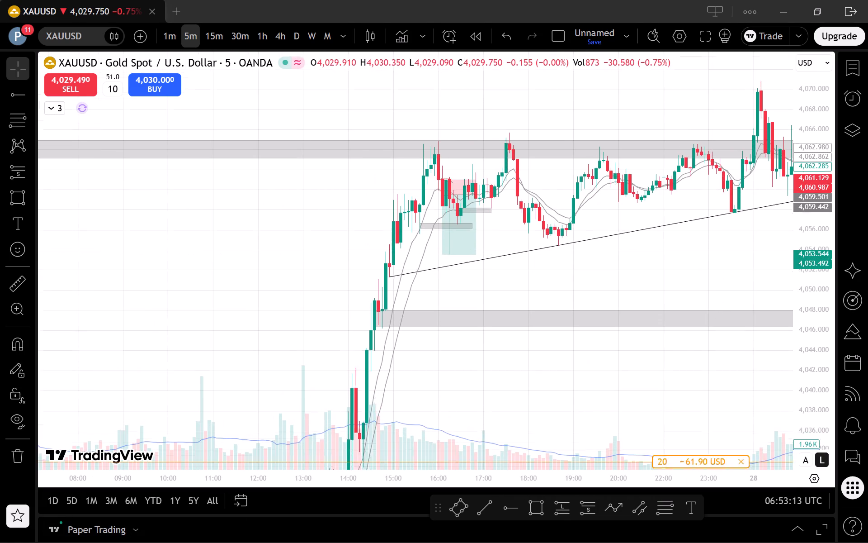
drag(803, 357, 796, 399)
scroll(700, 372, down, 3)
drag(622, 350, 600, 295)
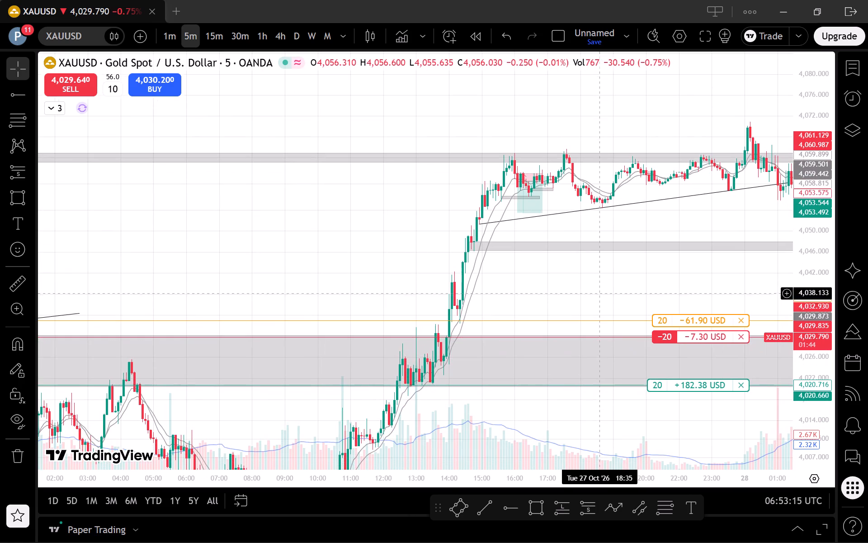
click(577, 414)
drag(577, 414, 607, 277)
click(607, 276)
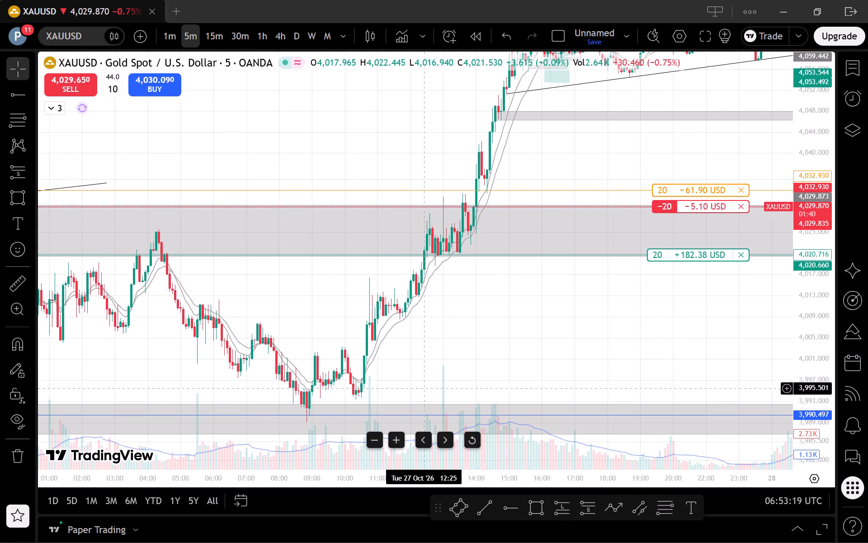
drag(437, 383, 551, 310)
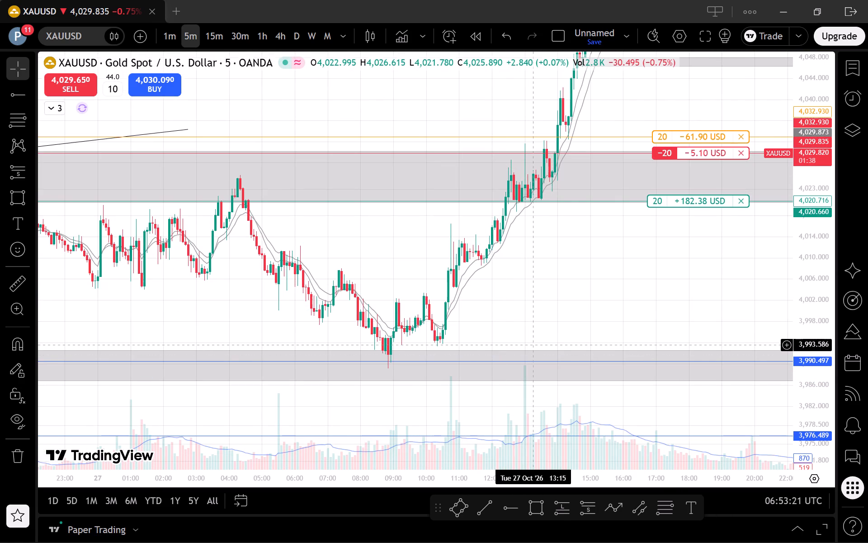
drag(828, 397, 792, 352)
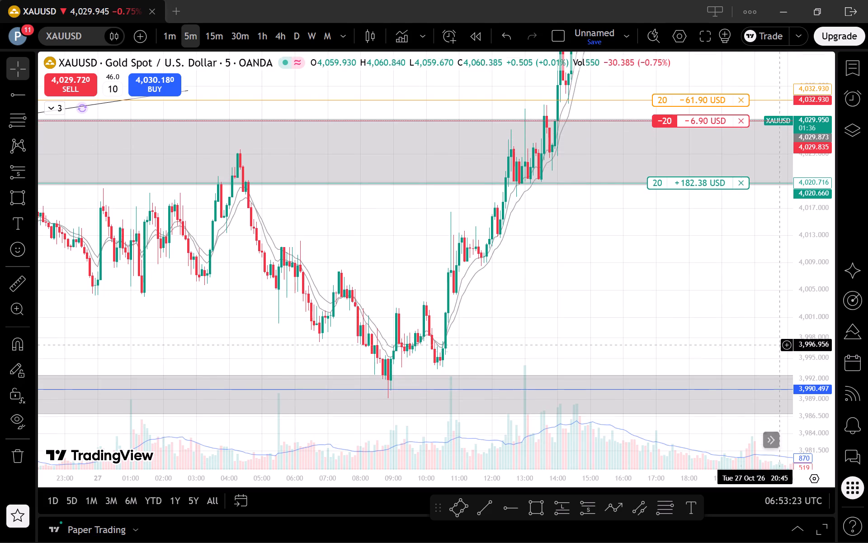
scroll(611, 369, up, 2)
drag(493, 358, 518, 306)
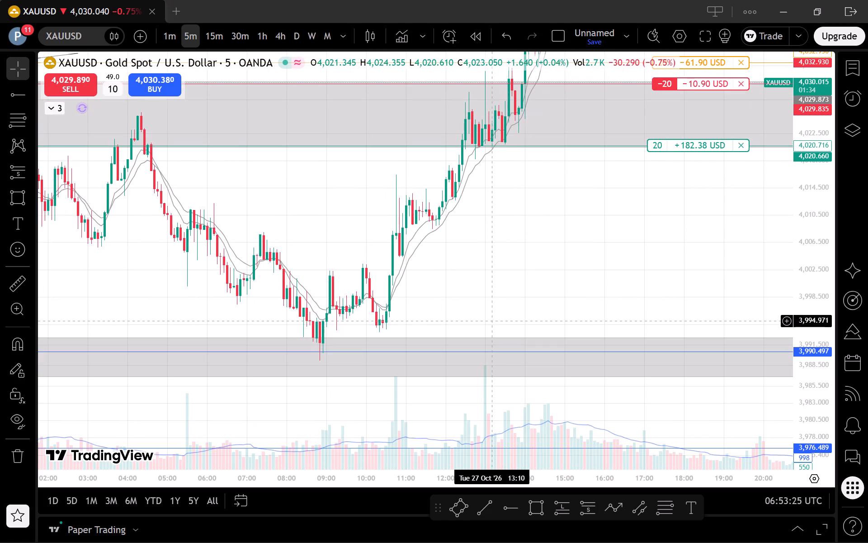
drag(454, 309, 613, 308)
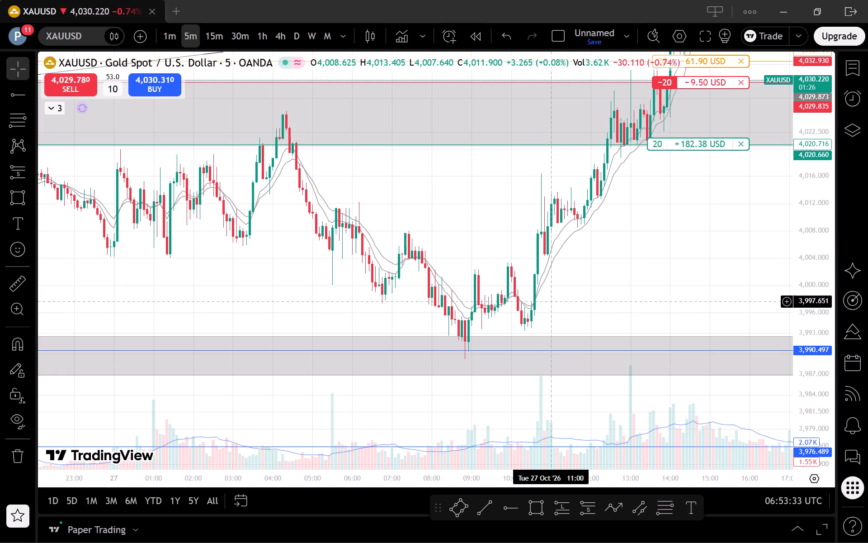
scroll(557, 319, up, 1)
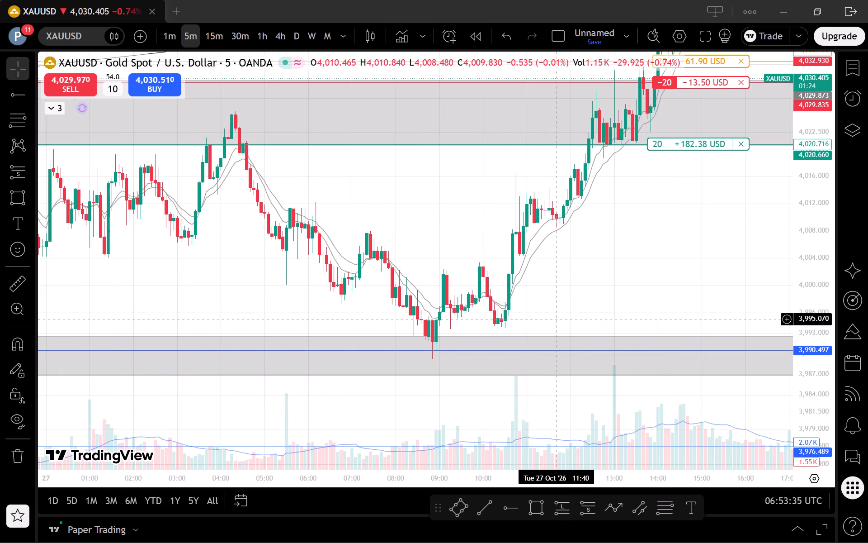
drag(691, 215, 485, 395)
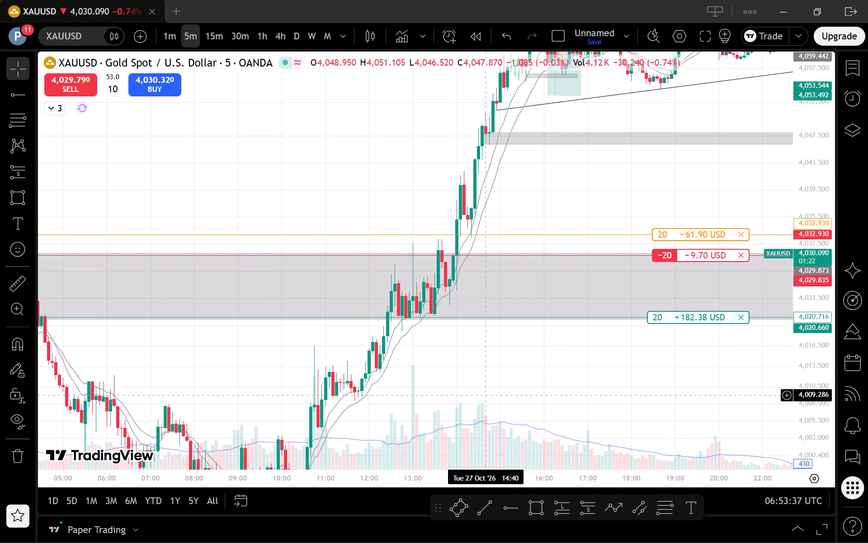
drag(594, 366, 565, 363)
drag(521, 363, 116, 365)
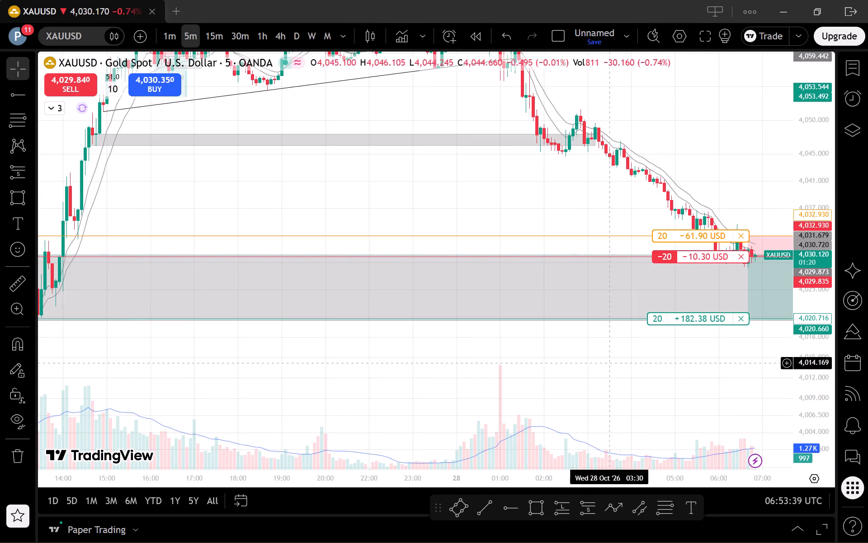
drag(656, 365, 338, 327)
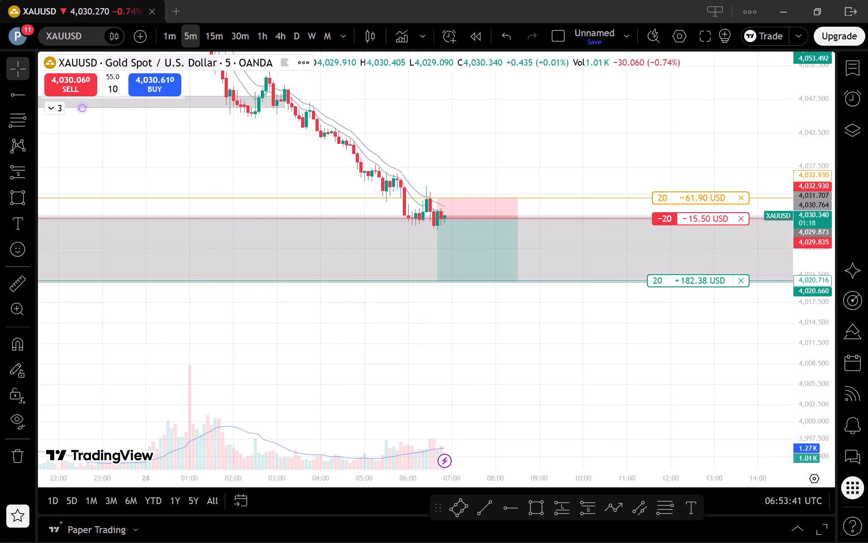
Switch to the 1-minute timeframe, reset the chart and examine price around the short's entry, stop loss and take profit.
click(164, 38)
click(485, 437)
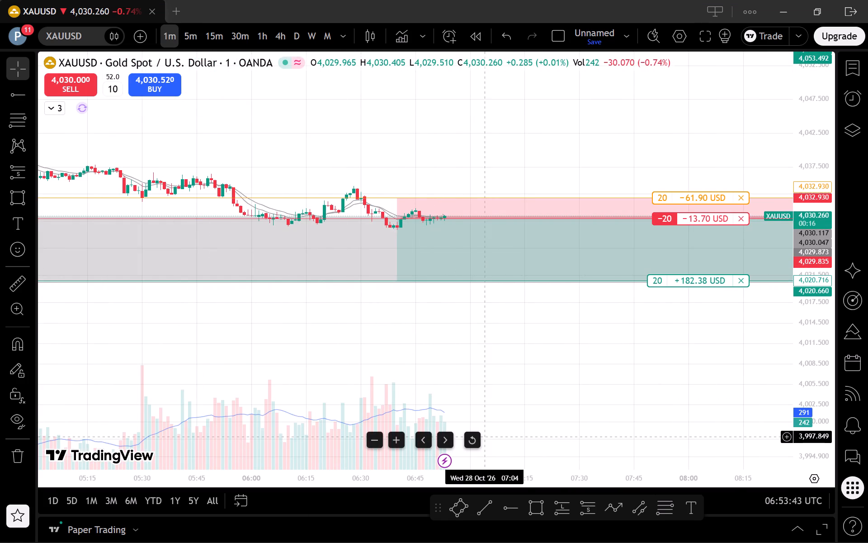
click(477, 437)
scroll(576, 388, up, 14)
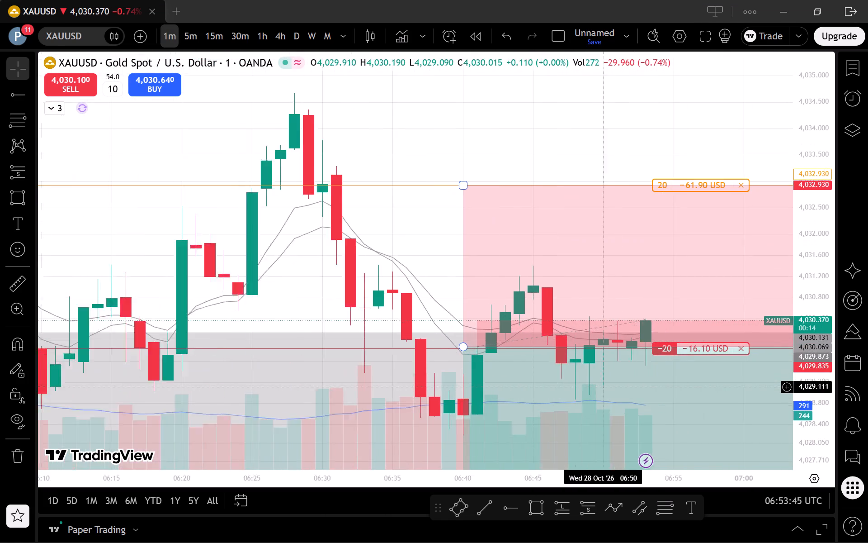
scroll(597, 387, up, 11)
scroll(621, 388, down, 4)
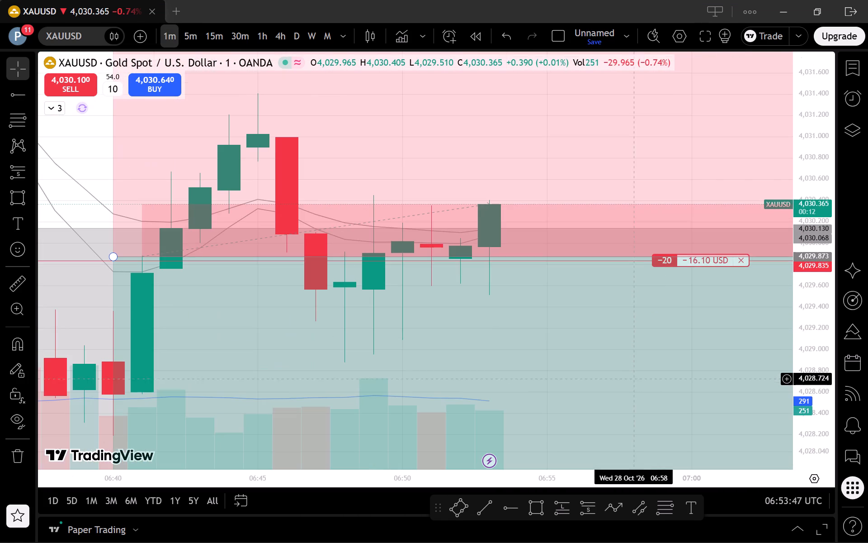
drag(821, 278, 819, 391)
scroll(811, 370, down, 5)
scroll(768, 360, down, 5)
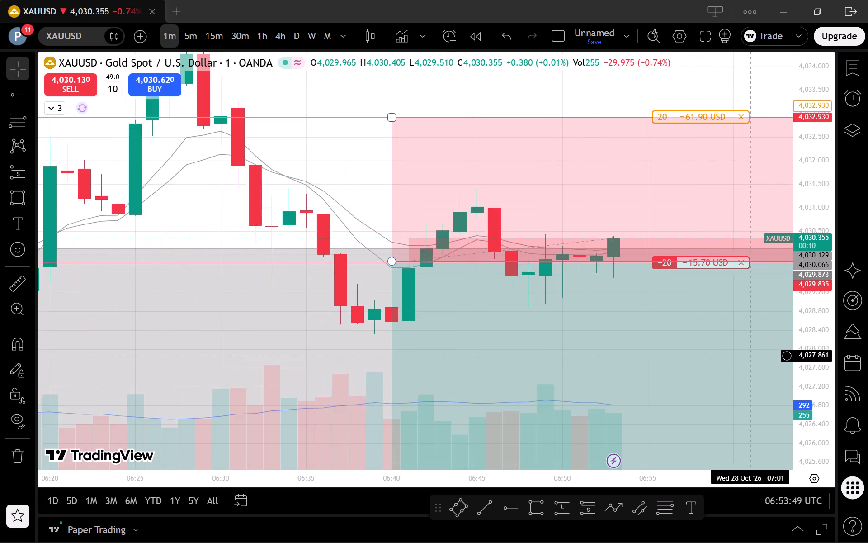
scroll(746, 356, down, 8)
drag(571, 348, 112, 295)
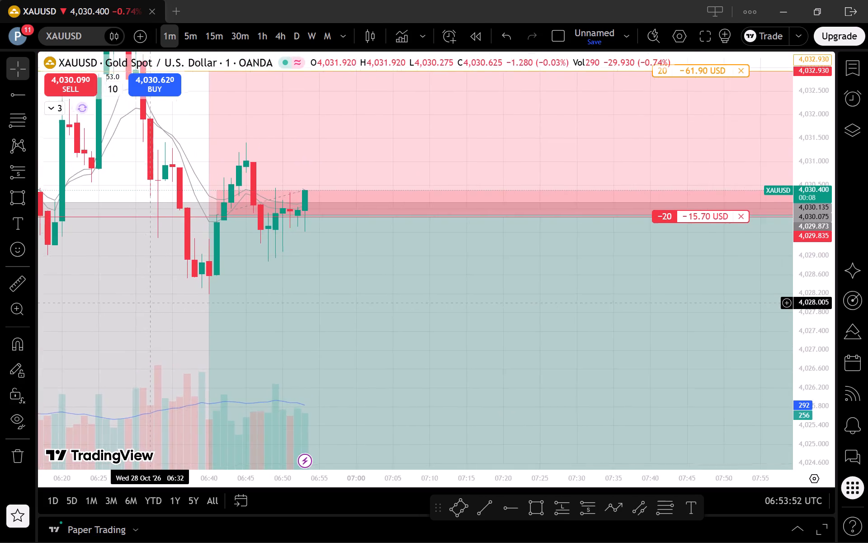
drag(112, 295, 89, 287)
scroll(292, 301, down, 4)
scroll(625, 277, down, 4)
drag(816, 242, 800, 494)
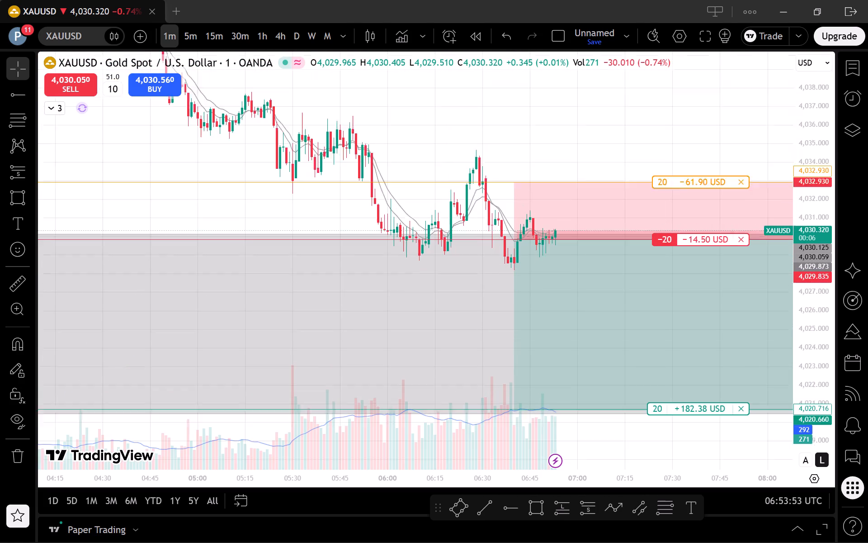
drag(800, 494, 800, 495)
drag(829, 443, 762, 216)
scroll(541, 276, up, 4)
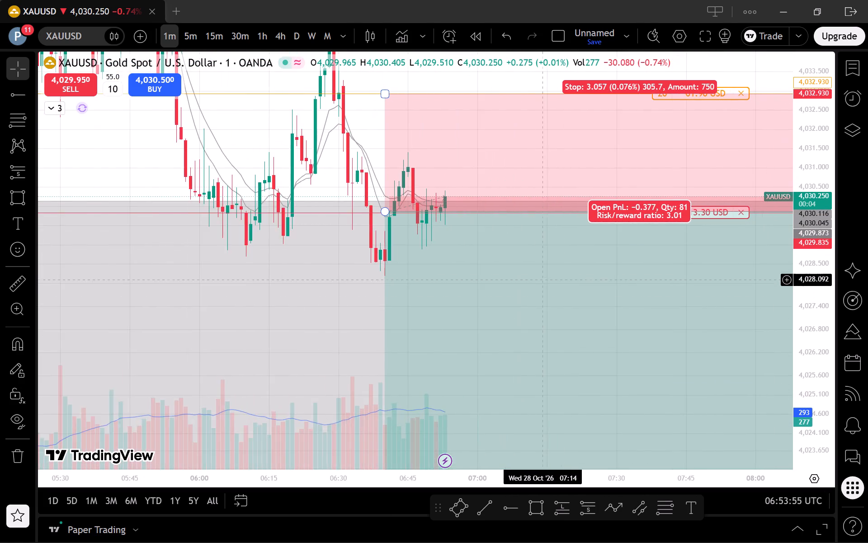
Compare the 5-minute and 1-minute charts around the short's entry, stop loss and take profit.
scroll(562, 300, up, 2)
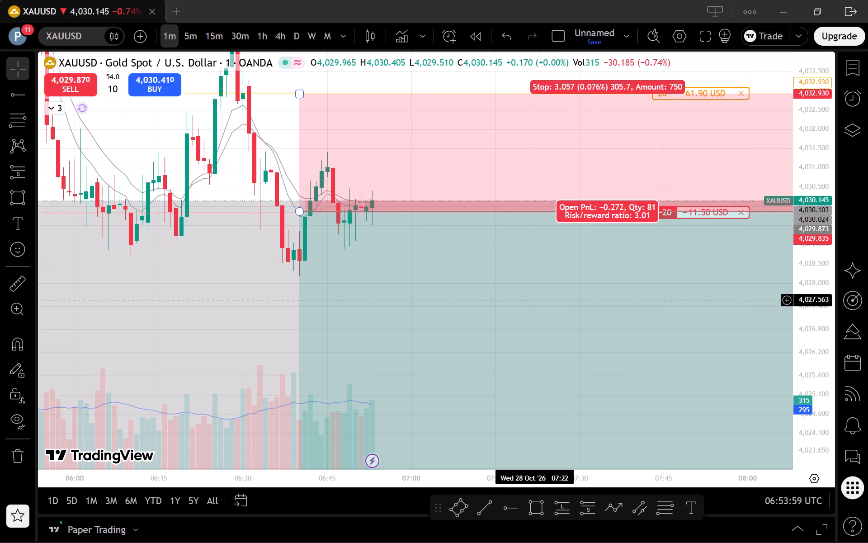
click(189, 32)
scroll(541, 251, up, 2)
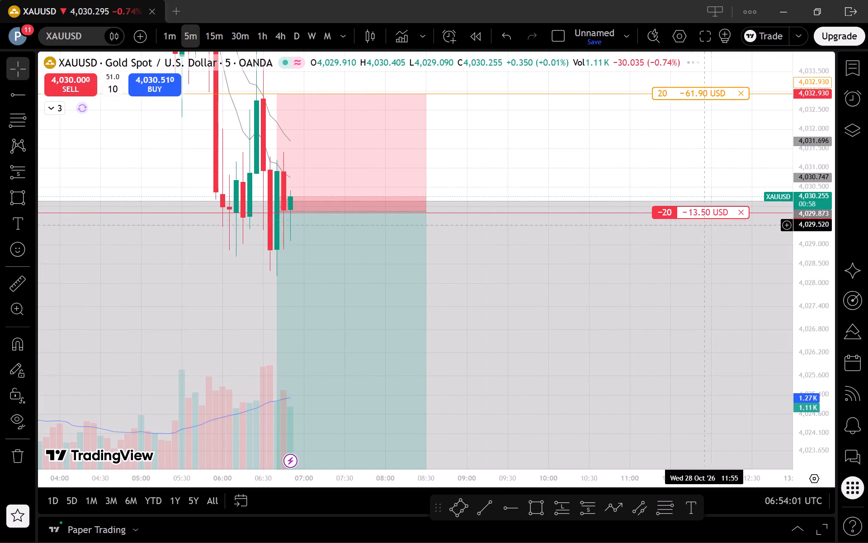
drag(824, 196, 860, 369)
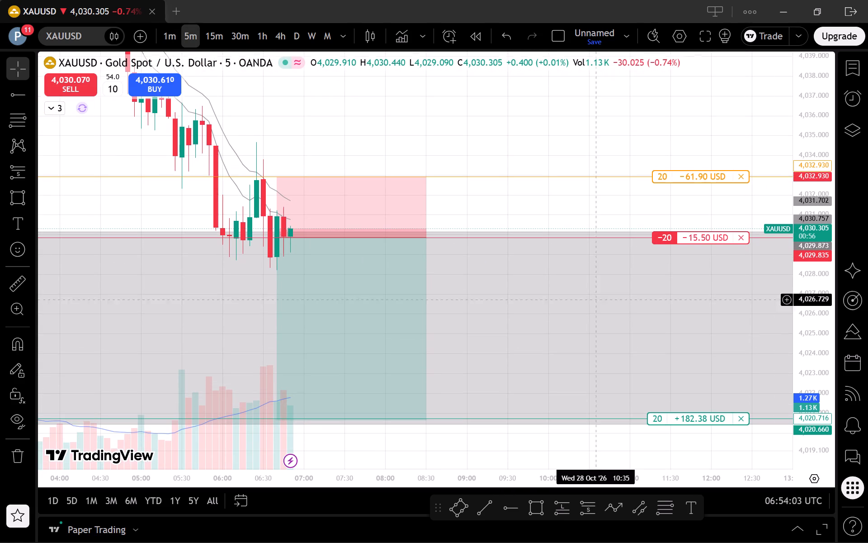
drag(474, 206, 539, 193)
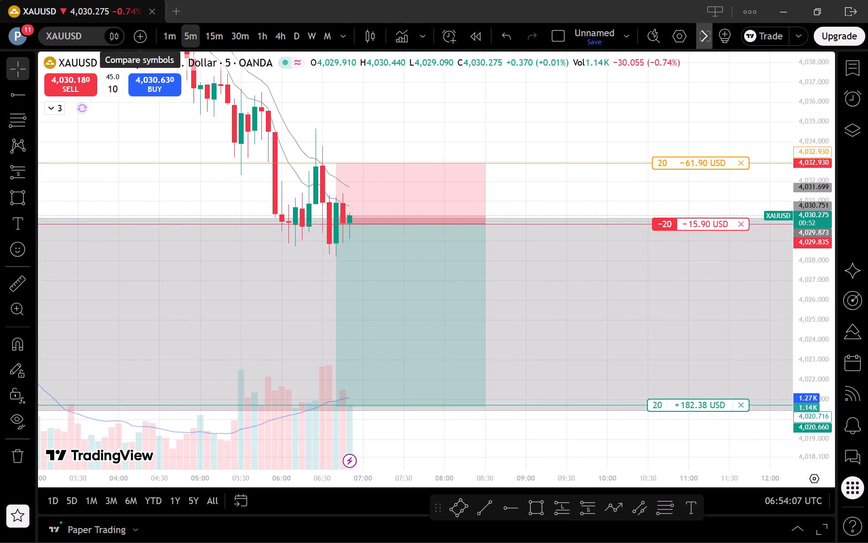
click(162, 38)
scroll(439, 133, down, 2)
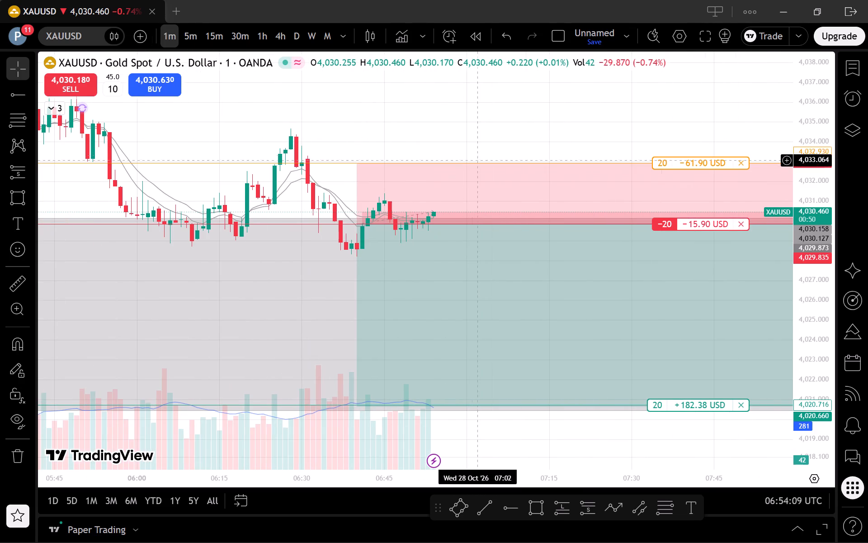
click(188, 31)
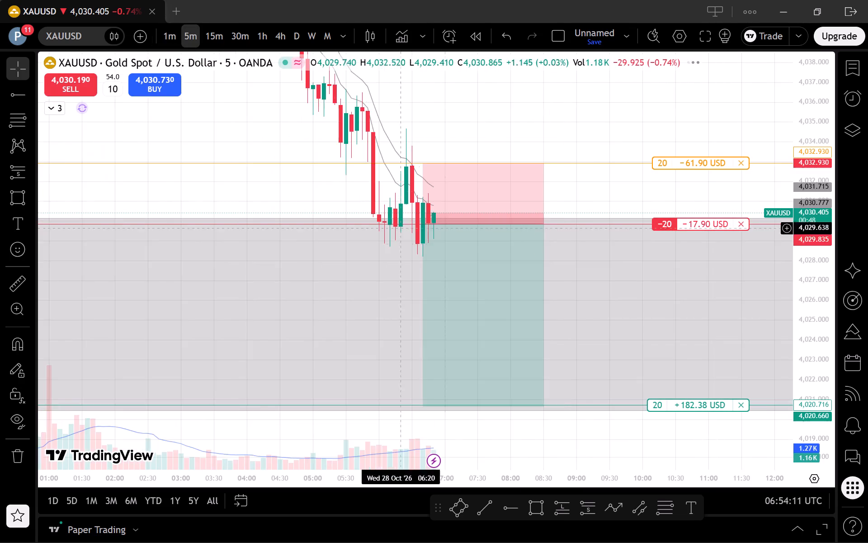
scroll(528, 263, up, 3)
drag(830, 258, 830, 343)
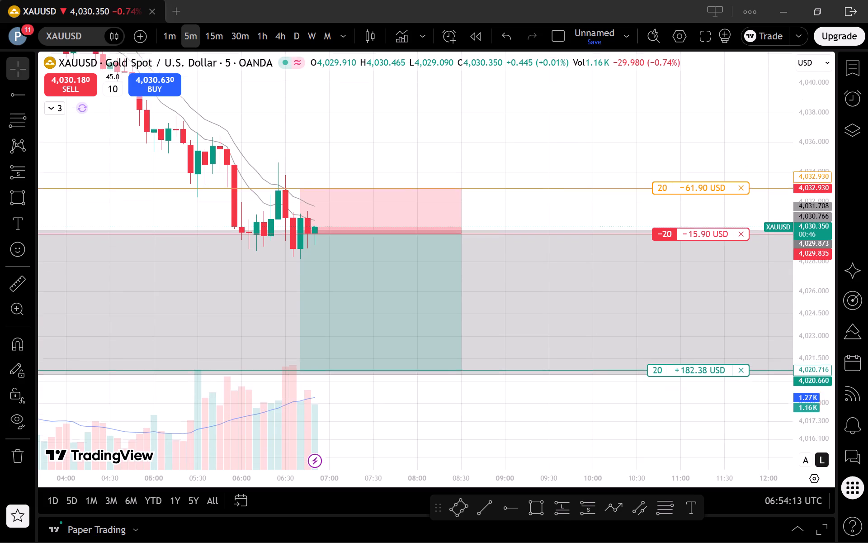
drag(830, 343, 828, 347)
scroll(617, 386, down, 3)
scroll(628, 421, down, 2)
drag(617, 420, 520, 411)
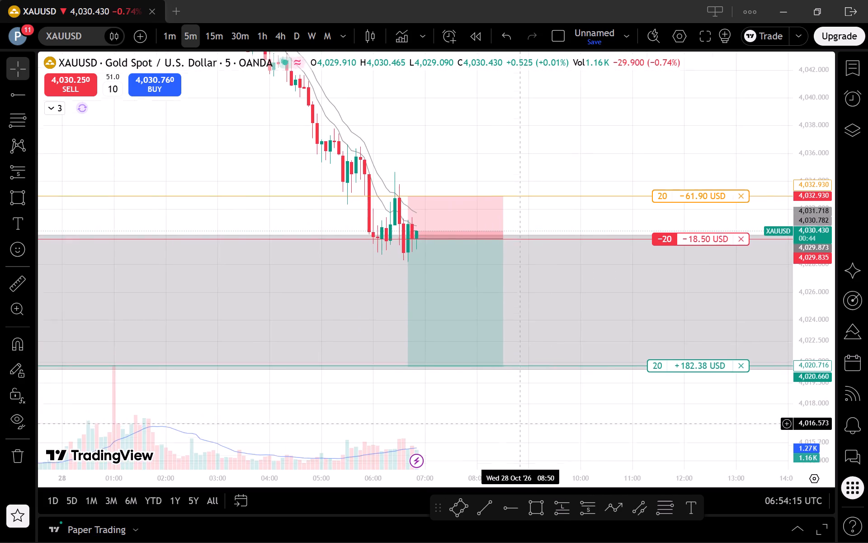
drag(520, 411, 524, 402)
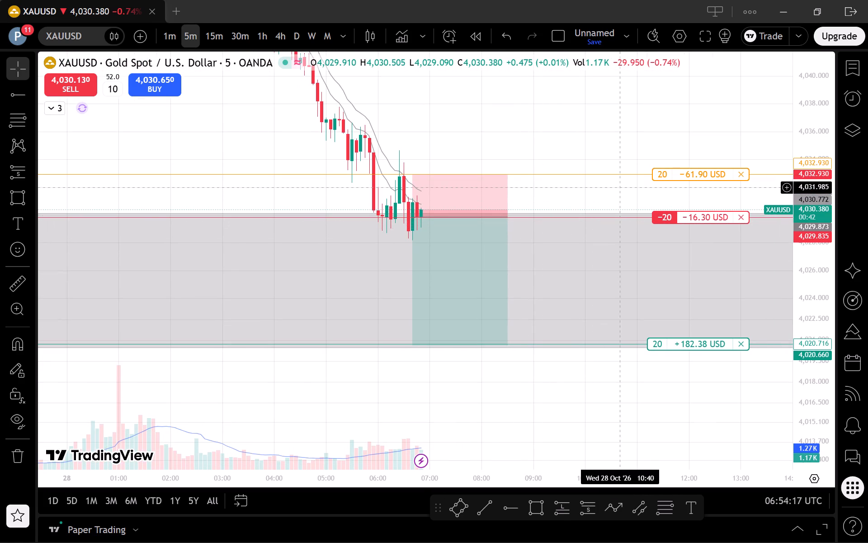
Switch to the 15-minute timeframe and move the short's stop loss order to 4,032.924.
click(209, 32)
drag(804, 226, 805, 367)
scroll(582, 326, up, 3)
drag(482, 375, 703, 370)
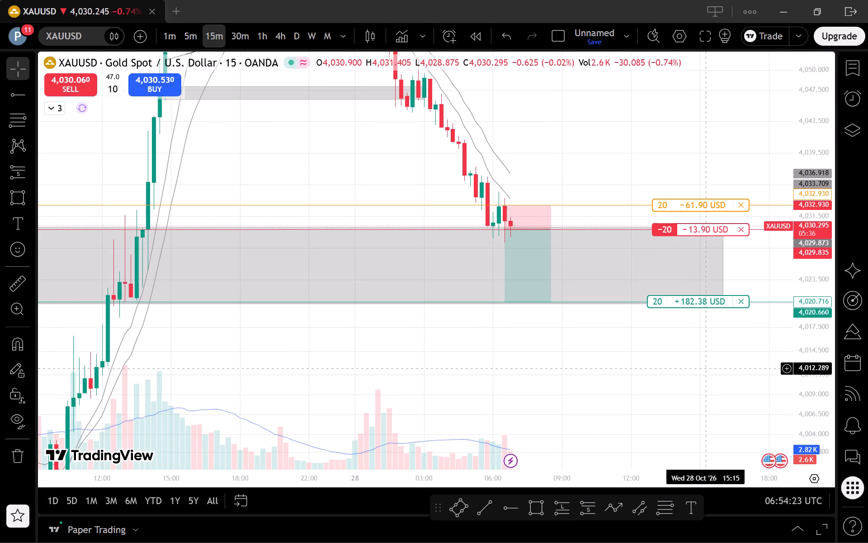
drag(672, 373, 639, 393)
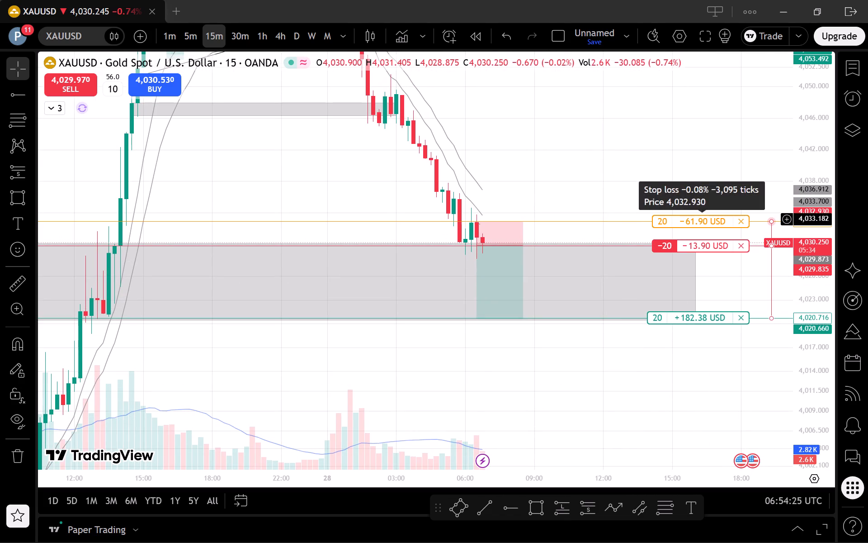
drag(707, 219, 743, 221)
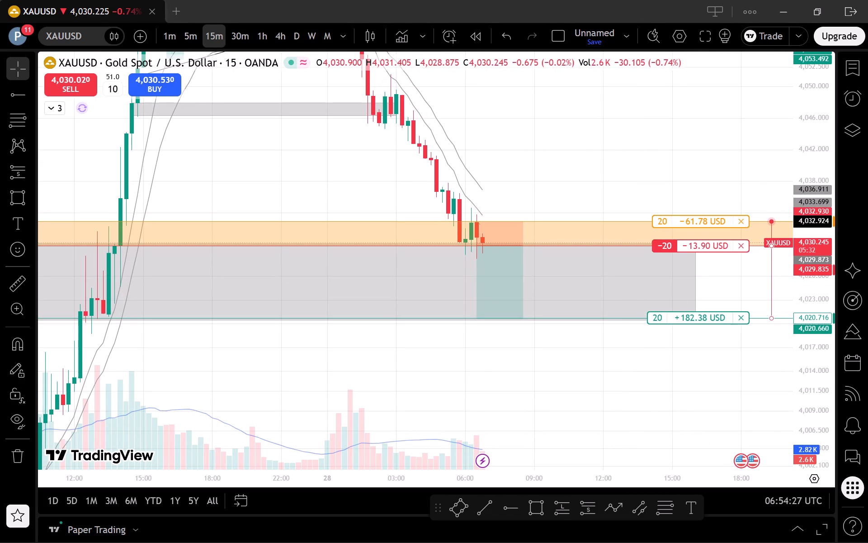
drag(743, 221, 750, 221)
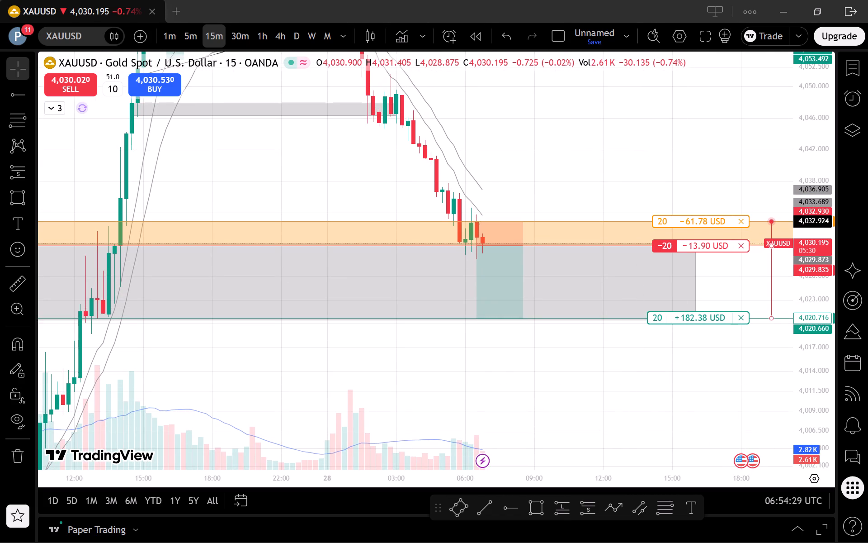
drag(750, 221, 753, 223)
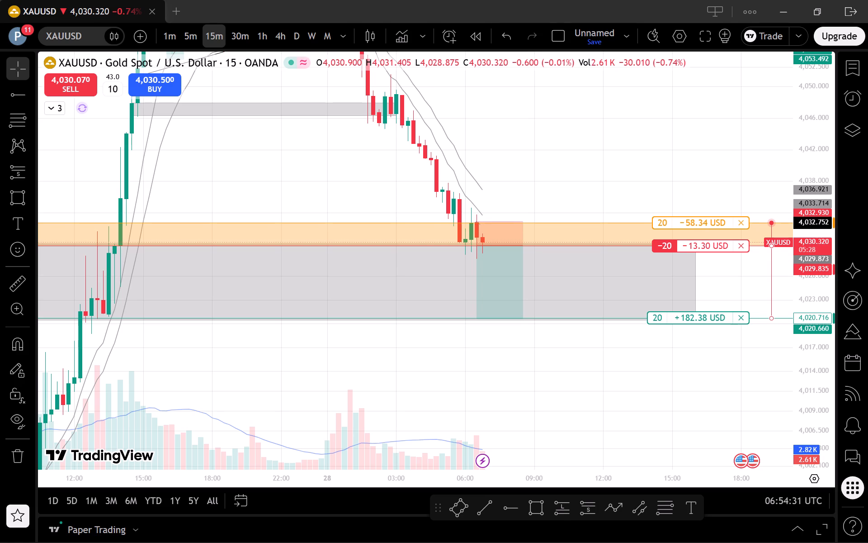
drag(753, 223, 754, 222)
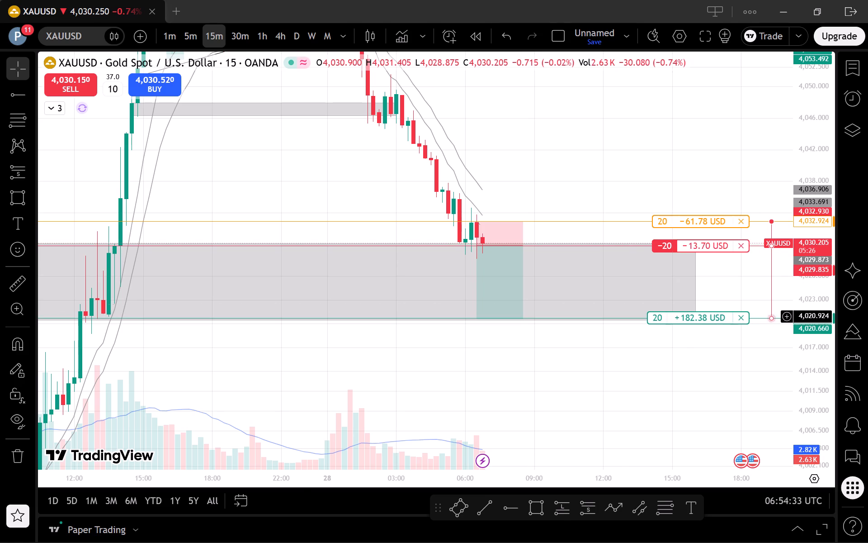
Return to the 5-minute timeframe, dismiss the order notification and examine the decline from the upper grey zone to the short's entry.
click(180, 38)
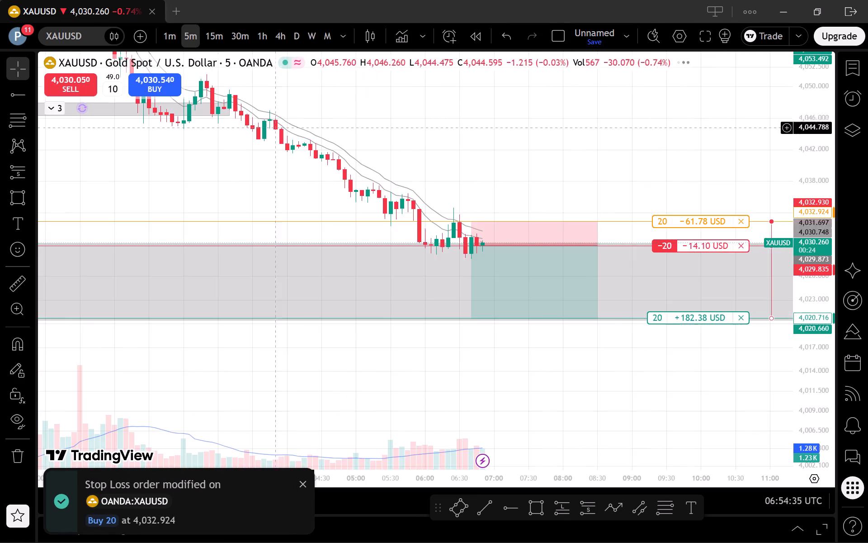
scroll(711, 380, down, 2)
drag(702, 385, 552, 380)
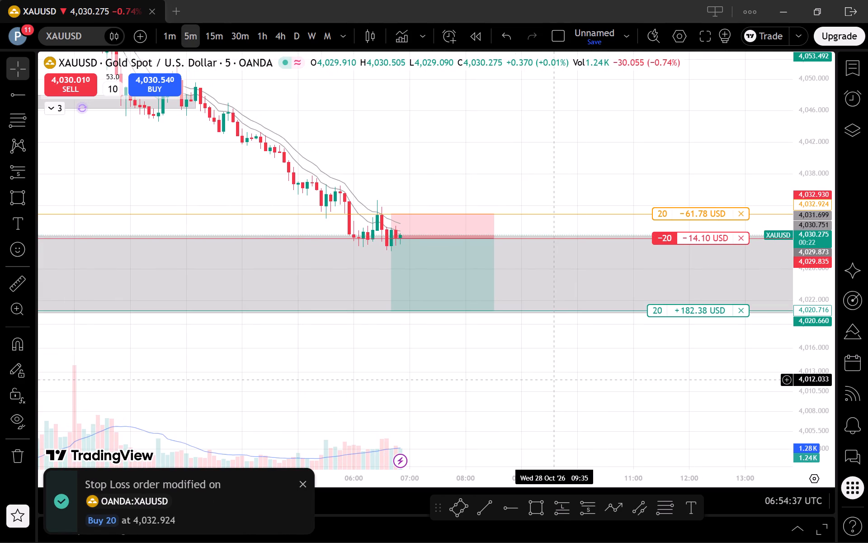
scroll(556, 382, down, 2)
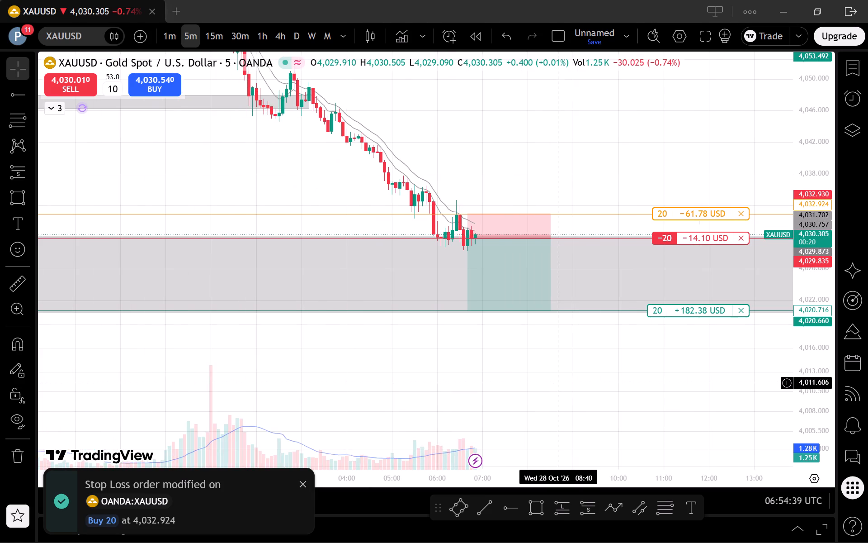
scroll(560, 395, down, 1)
click(299, 482)
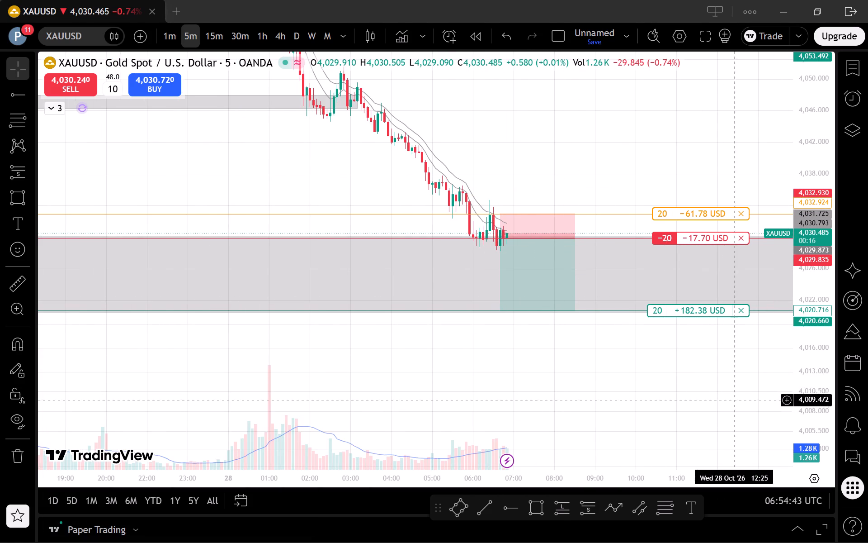
drag(334, 356, 541, 462)
drag(360, 282, 454, 349)
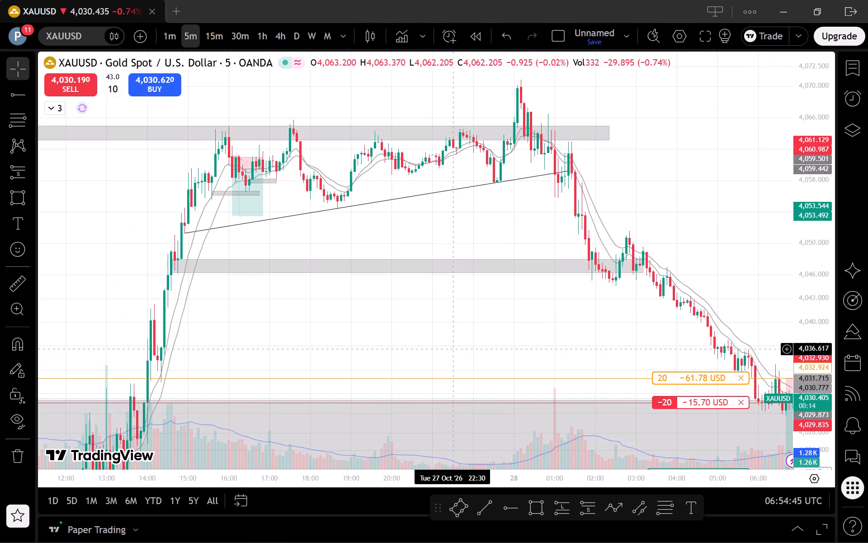
scroll(459, 352, down, 1)
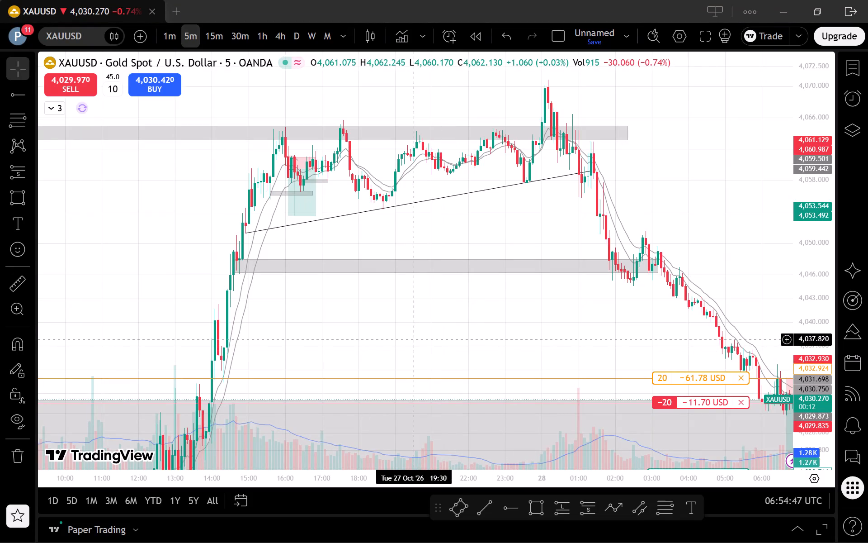
Trace 5-minute price back from the 27 October rally to the 26 October swings beneath the rising trendline.
drag(376, 350, 793, 104)
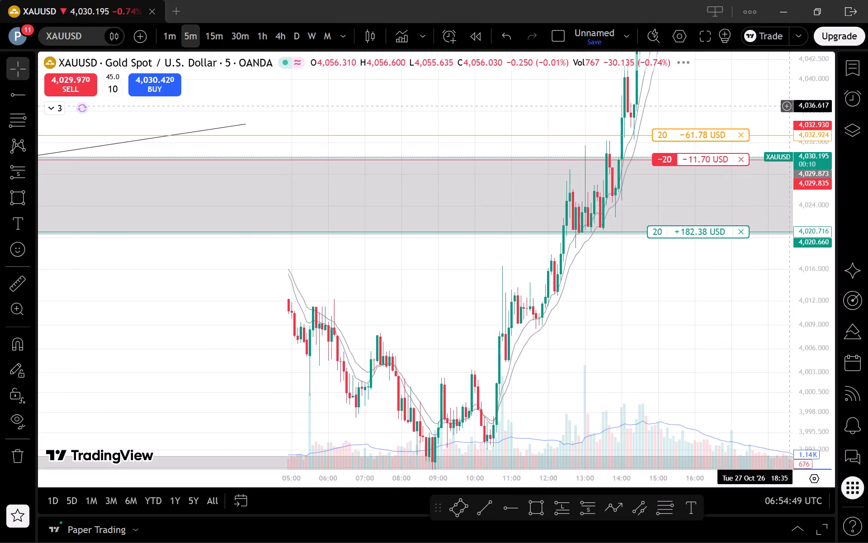
drag(412, 326, 659, 326)
scroll(394, 297, up, 1)
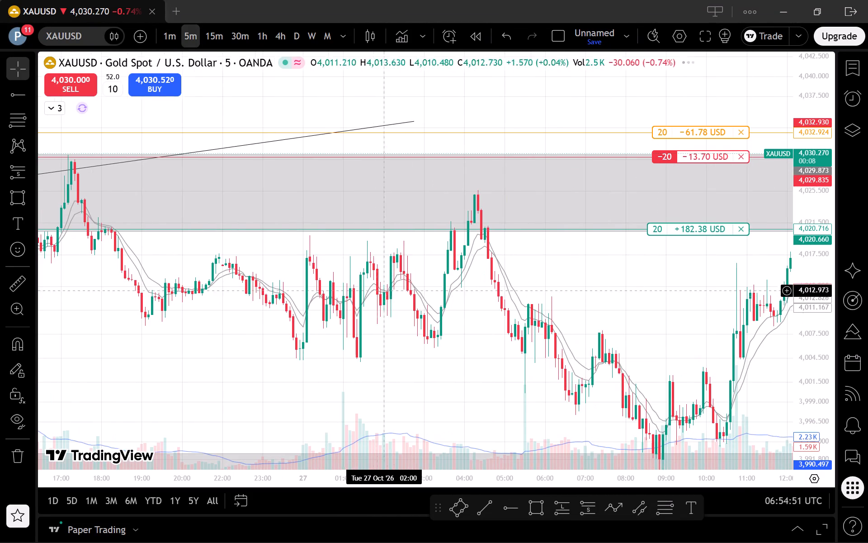
drag(354, 310, 708, 373)
drag(419, 378, 719, 311)
scroll(700, 304, up, 2)
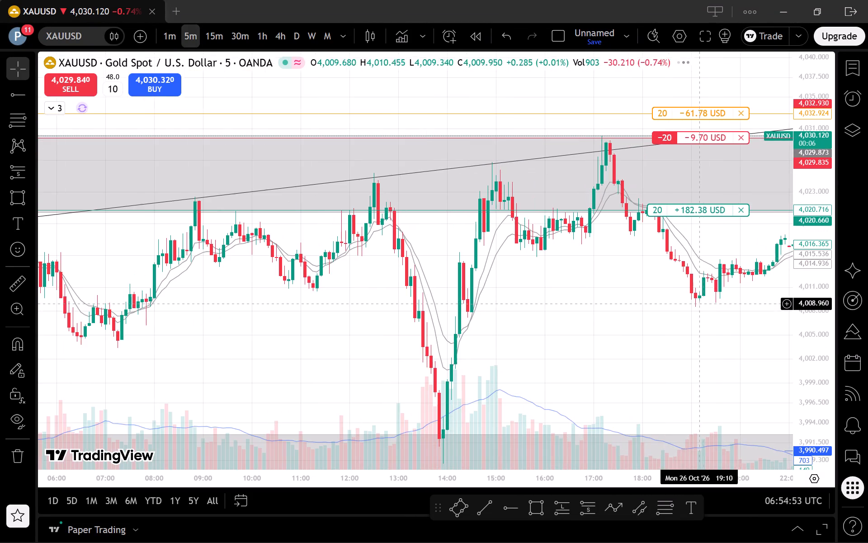
drag(829, 269, 821, 365)
drag(691, 311, 415, 300)
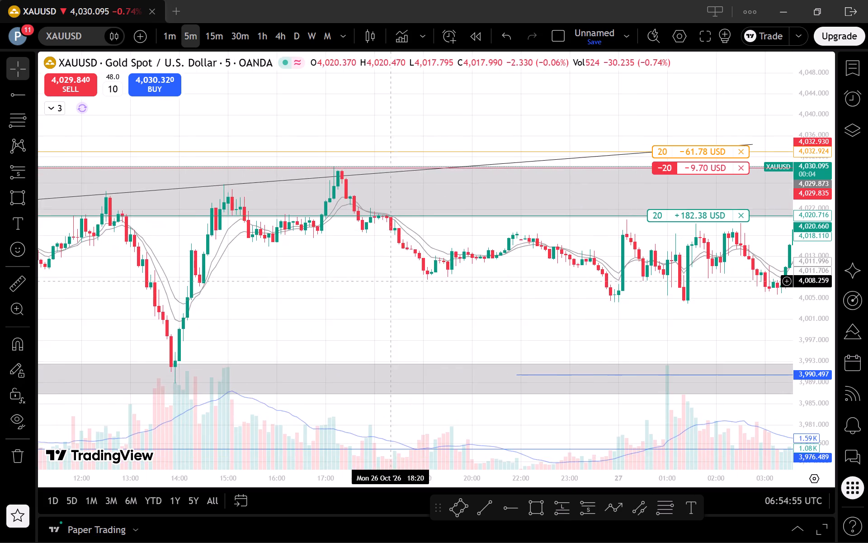
Examine the 26–27 October 5-minute range between the short's grey zone and the lower grey zone near 3,990.
scroll(529, 262, down, 1)
drag(626, 303, 415, 310)
scroll(525, 324, down, 3)
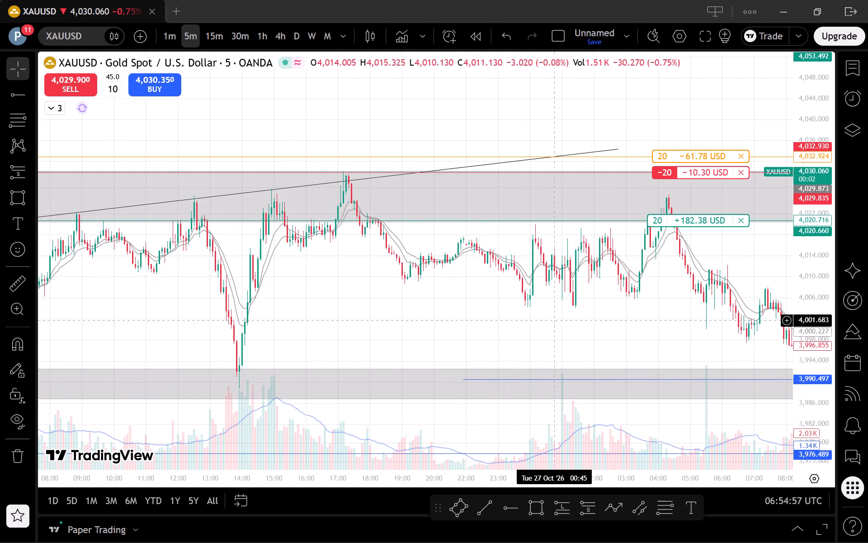
scroll(590, 303, down, 2)
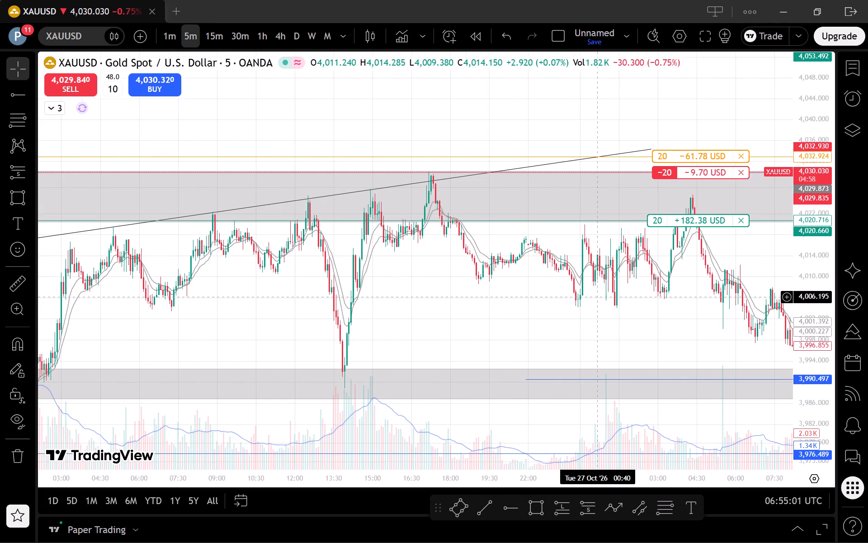
scroll(599, 297, down, 3)
scroll(600, 297, up, 3)
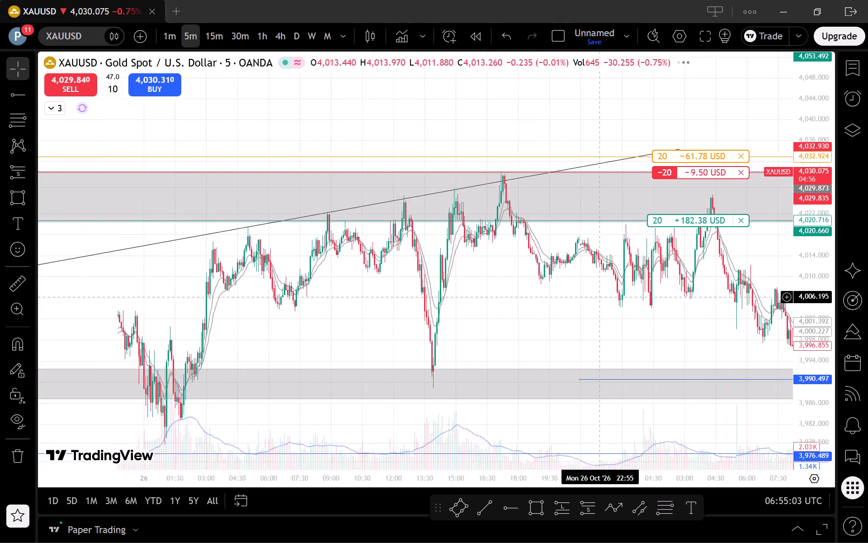
scroll(603, 293, down, 2)
scroll(603, 288, up, 4)
drag(585, 291, 472, 296)
drag(458, 297, 390, 304)
drag(342, 308, 204, 311)
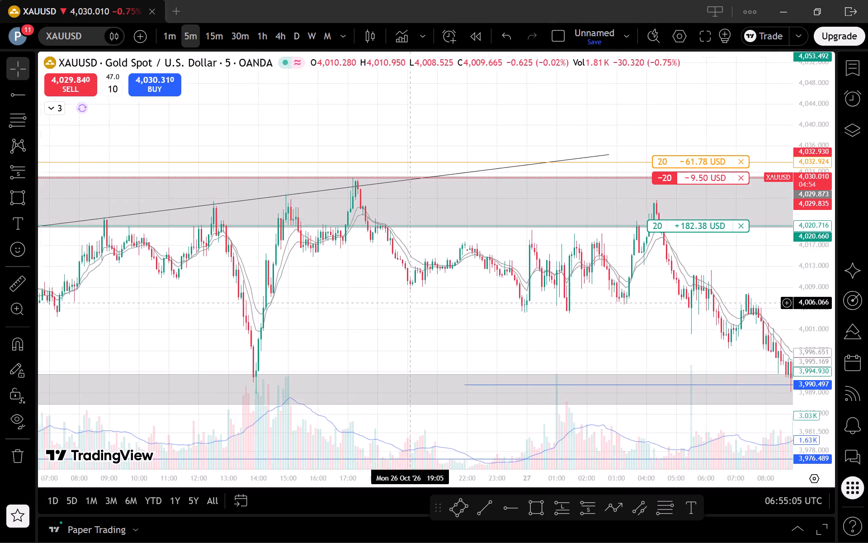
Follow the 27 October rally and the 28 October decline on the 5-minute chart back to the short at current price.
drag(204, 311, 10, 310)
drag(622, 294, 113, 444)
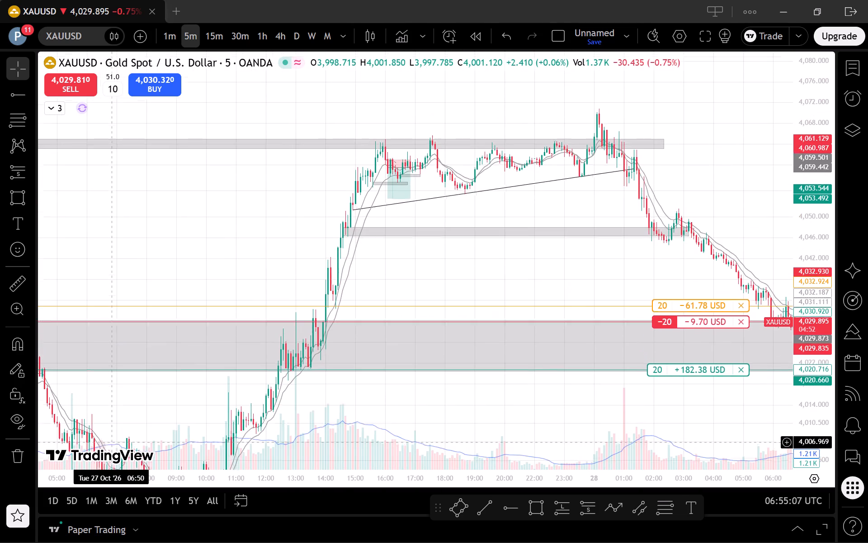
drag(113, 444, 109, 448)
scroll(774, 329, down, 4)
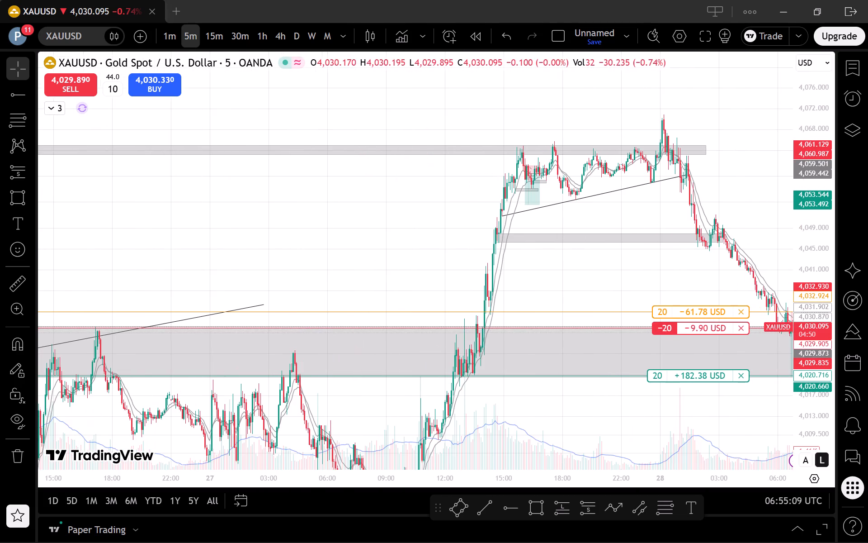
drag(774, 407, 604, 402)
drag(808, 415, 809, 367)
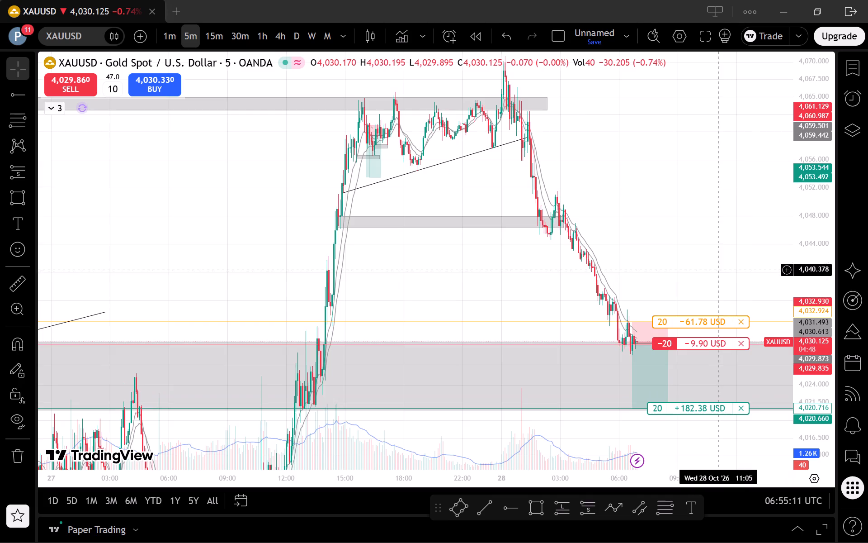
drag(714, 263, 709, 259)
drag(701, 243, 711, 89)
scroll(771, 290, up, 3)
scroll(763, 328, up, 2)
scroll(712, 343, up, 1)
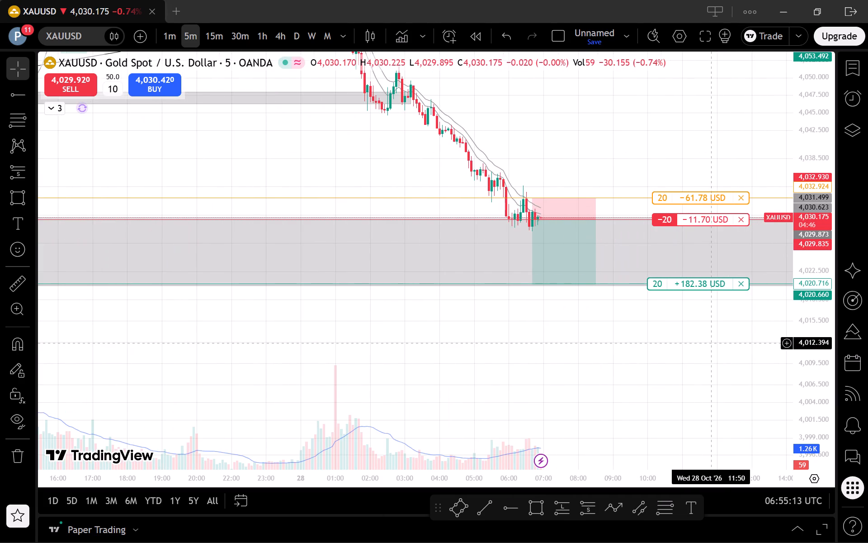
Check the short's entry area on the 1-minute timeframe and return to the 5-minute timeframe.
click(166, 32)
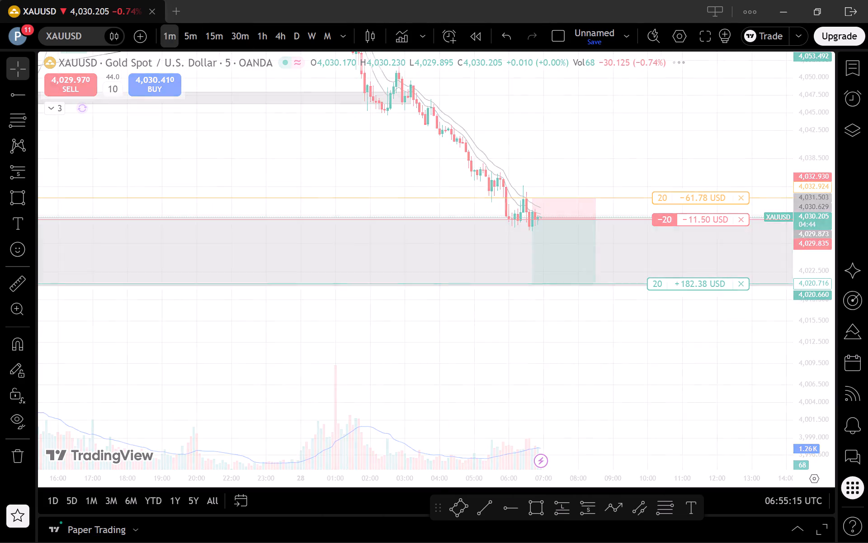
scroll(867, 393, down, 2)
drag(817, 430, 773, 283)
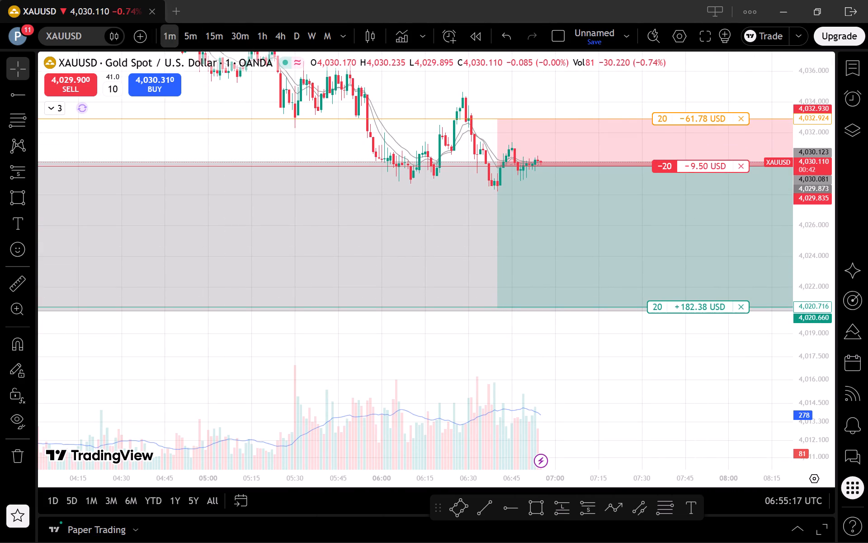
click(198, 39)
drag(832, 197, 803, 345)
scroll(750, 350, up, 2)
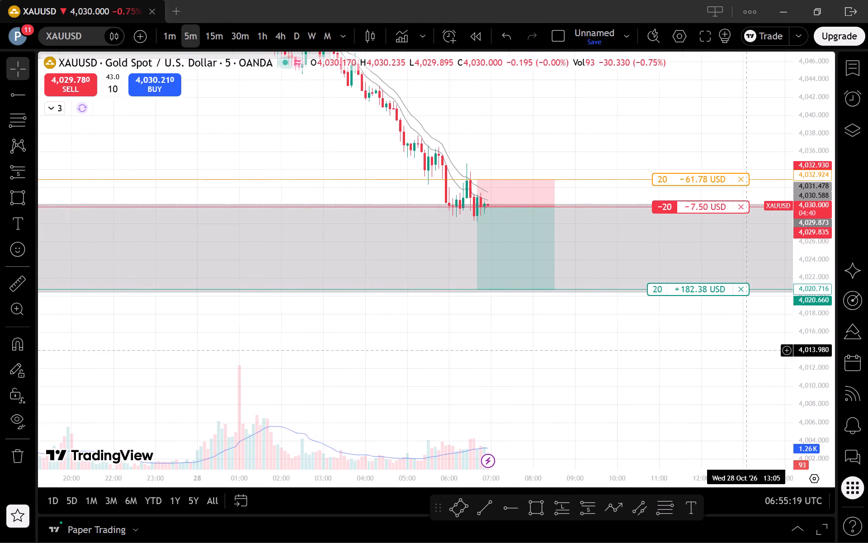
Examine the 5-minute consolidation above the rising trendline and the 28 October decline through the 4,047 grey zone to the short.
drag(606, 389, 747, 494)
drag(354, 193, 568, 371)
scroll(667, 343, up, 1)
drag(636, 341, 634, 341)
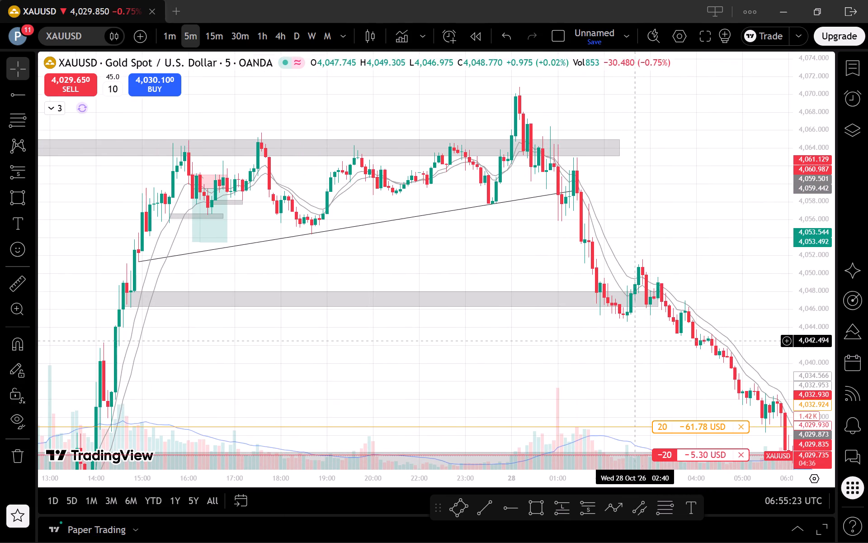
drag(634, 341, 571, 331)
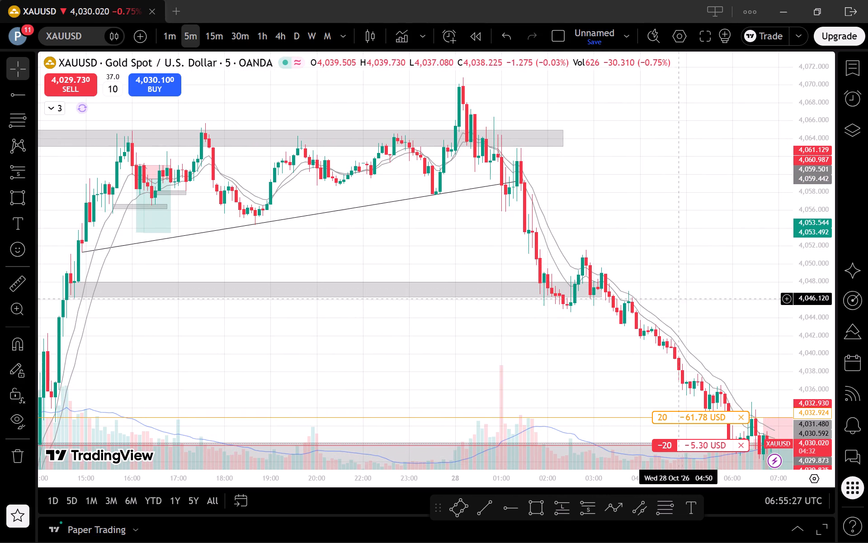
drag(687, 326, 618, 213)
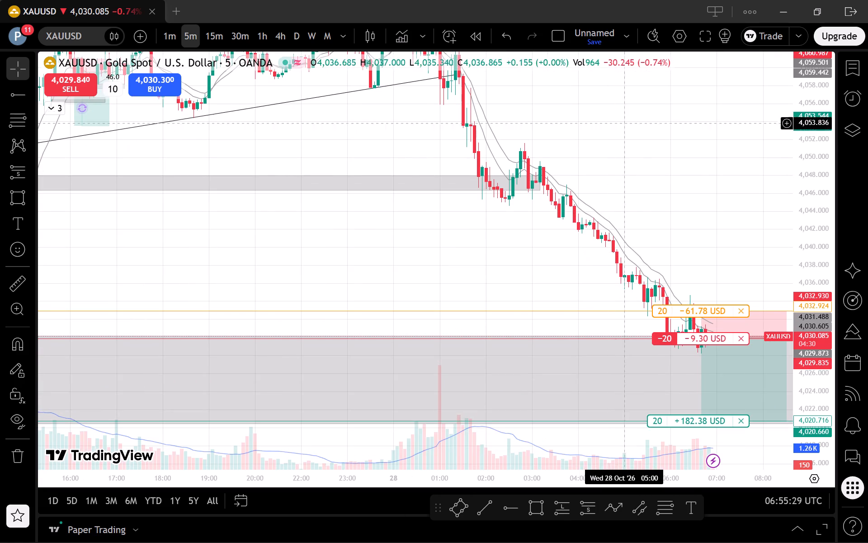
drag(723, 226, 542, 217)
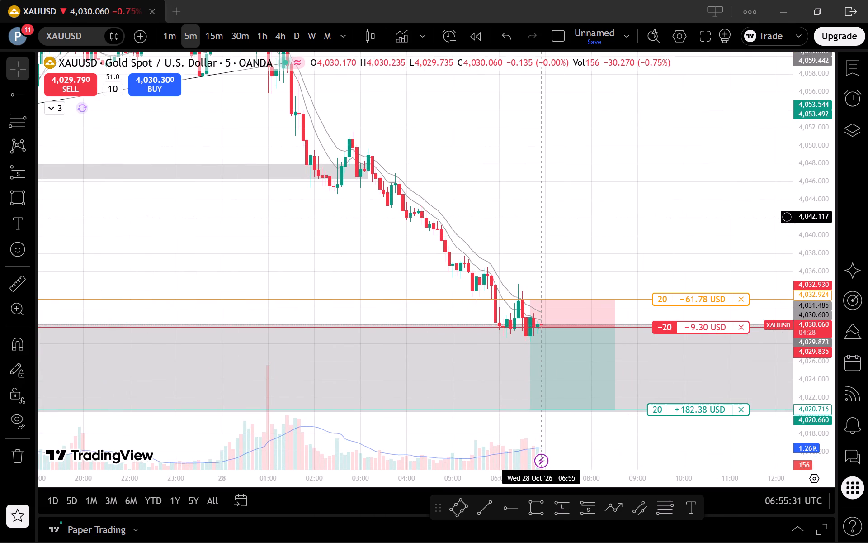
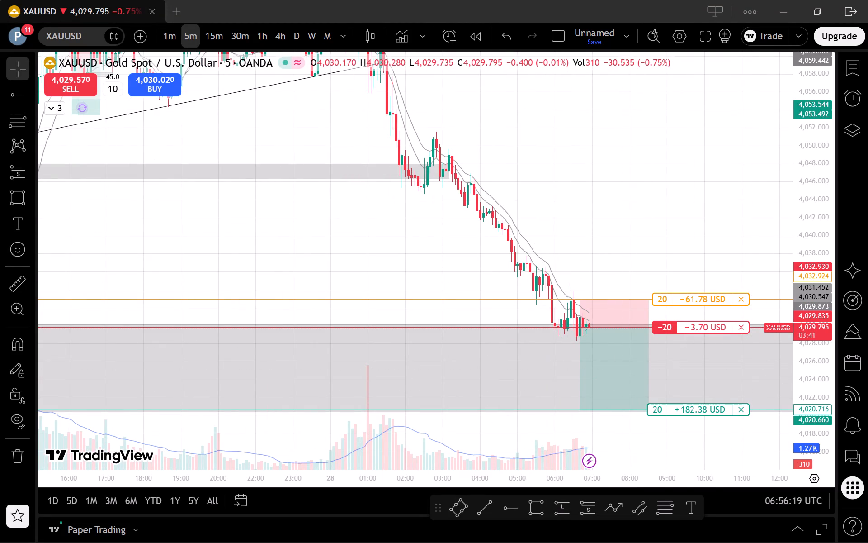
On the 1-minute chart, shift the short position drawing to start at 06:41 on 28 October and lock it.
click(172, 31)
scroll(590, 326, down, 3)
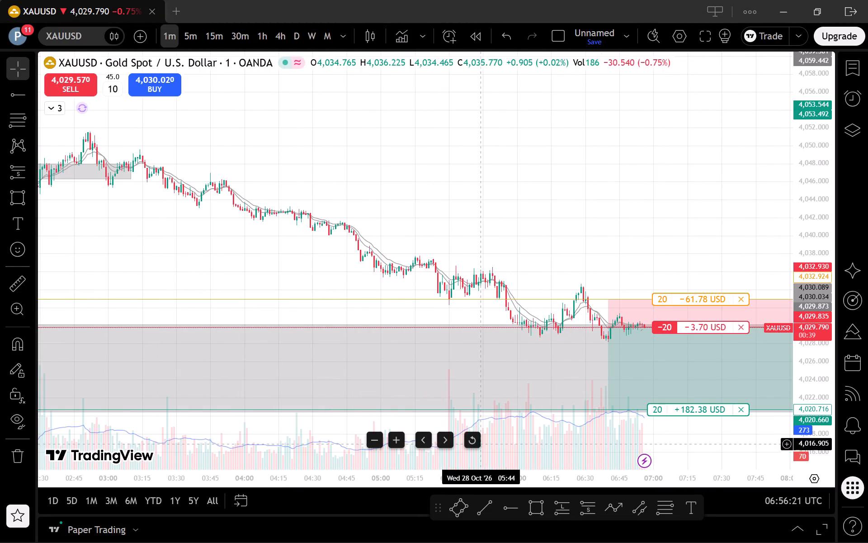
click(477, 438)
scroll(476, 431, up, 15)
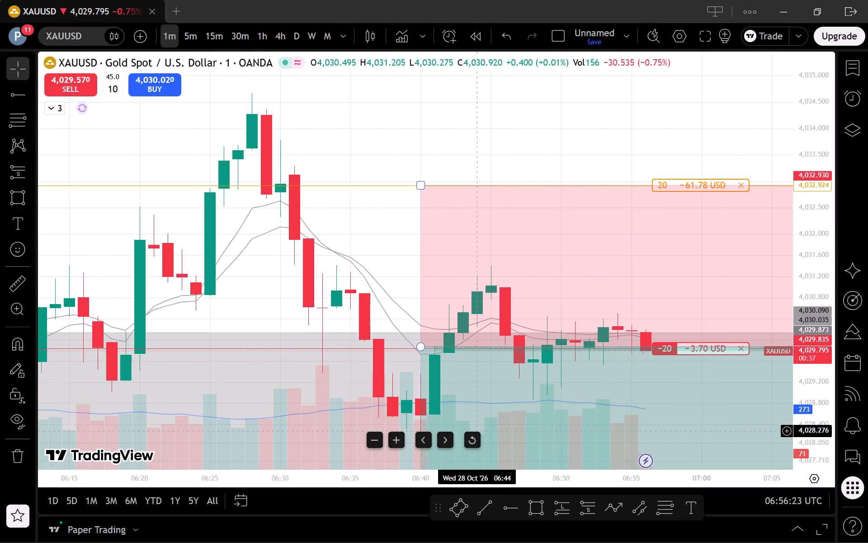
scroll(475, 431, up, 2)
drag(816, 291, 825, 361)
scroll(812, 307, down, 4)
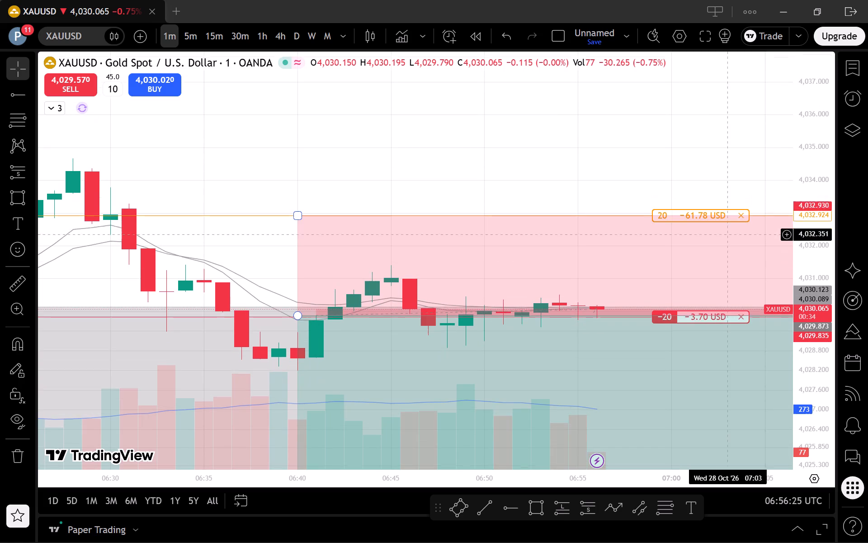
click(706, 181)
drag(683, 177, 490, 99)
scroll(579, 172, down, 12)
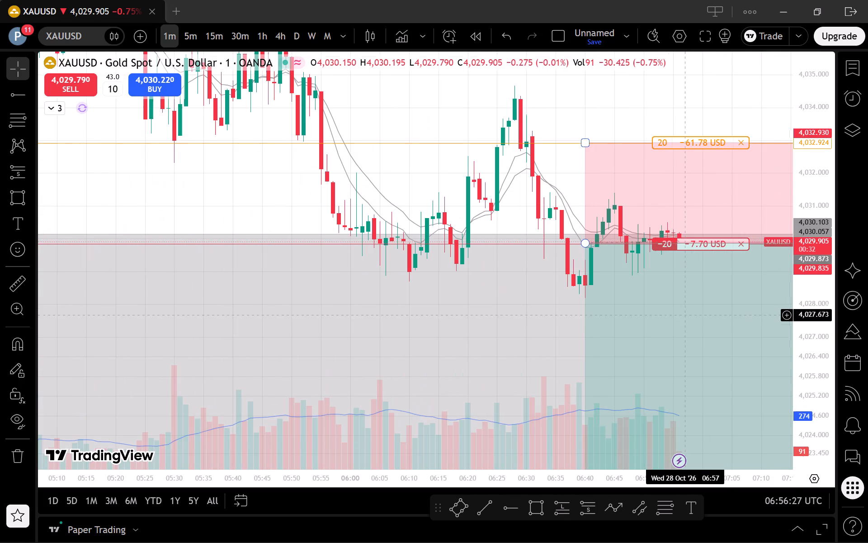
drag(681, 341, 689, 342)
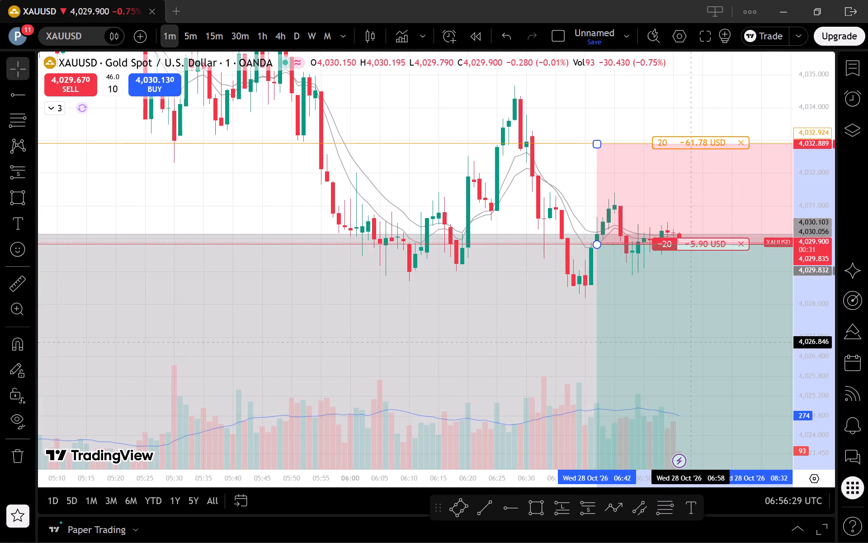
drag(689, 342, 686, 342)
click(559, 108)
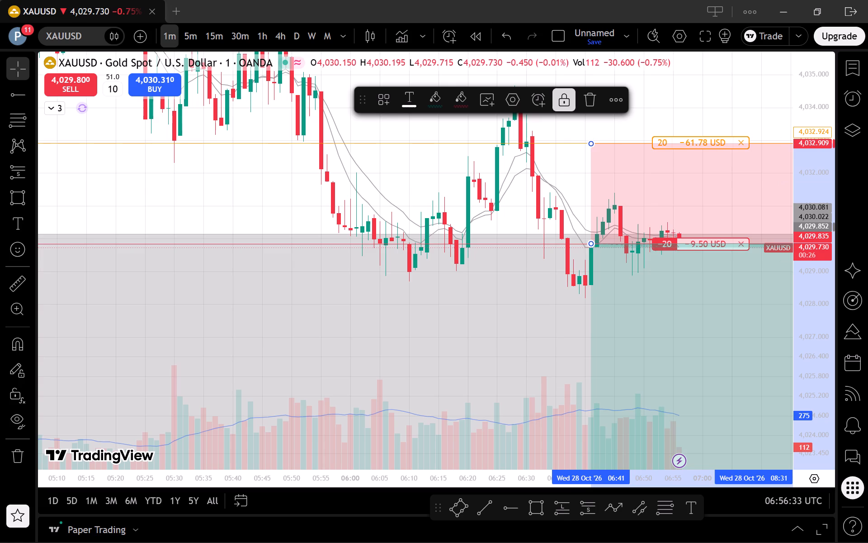
Tighten the open short's stop loss order to 4,031.398, near the high formed just after the entry.
drag(571, 200, 270, 210)
scroll(423, 247, down, 2)
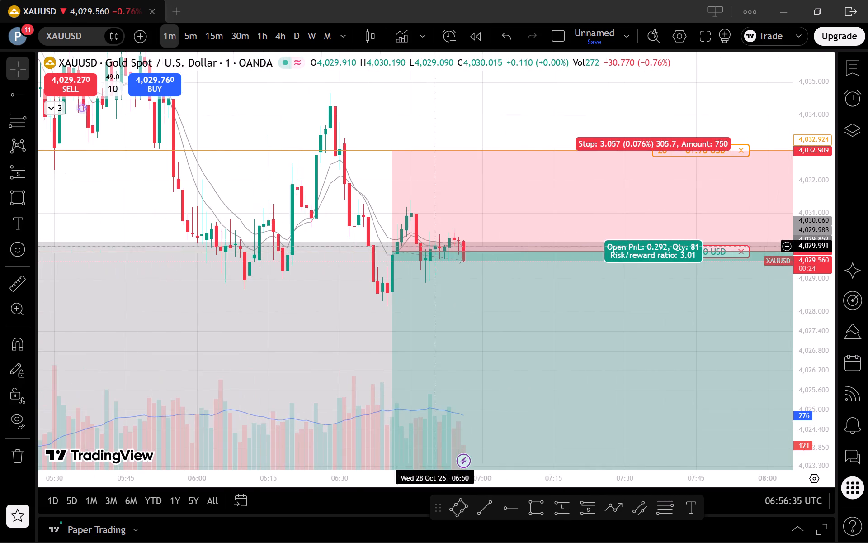
drag(549, 200, 491, 193)
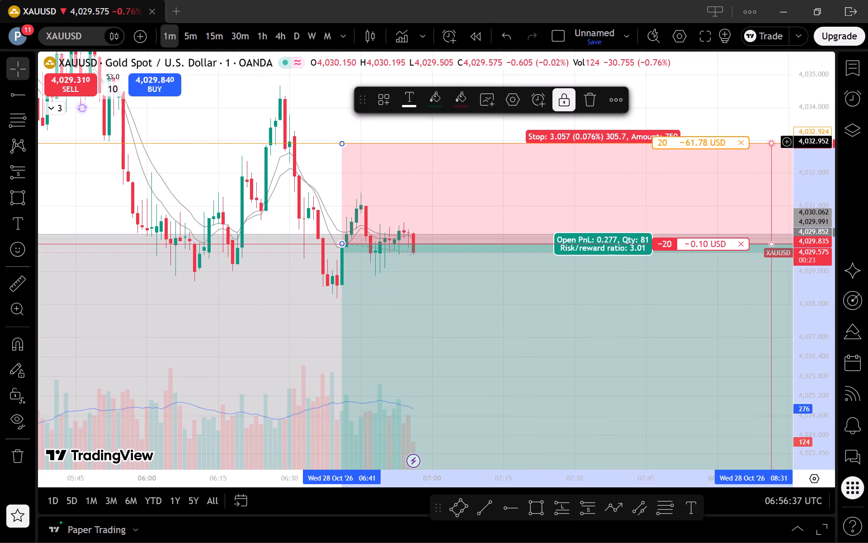
drag(672, 143, 728, 193)
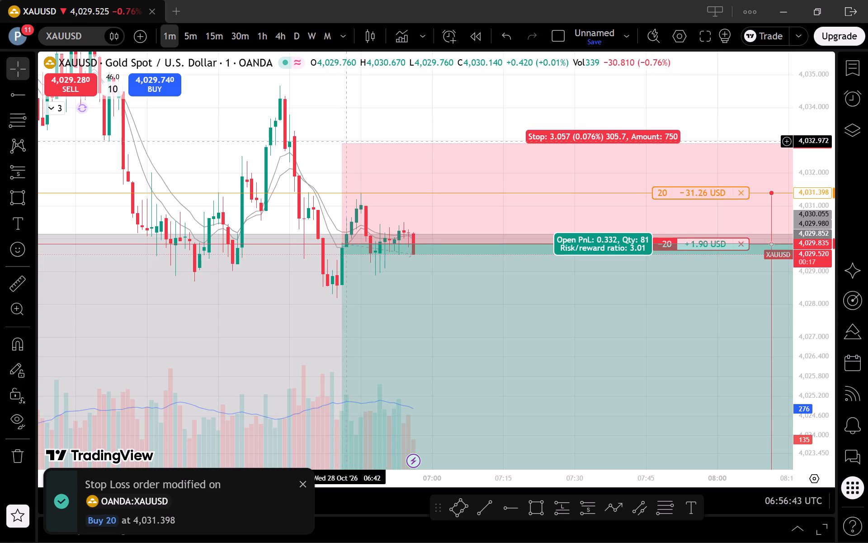
Unlock the short position drawing, lower its stop level to 4,031.419 to match the stop loss order, and lock it again.
click(357, 158)
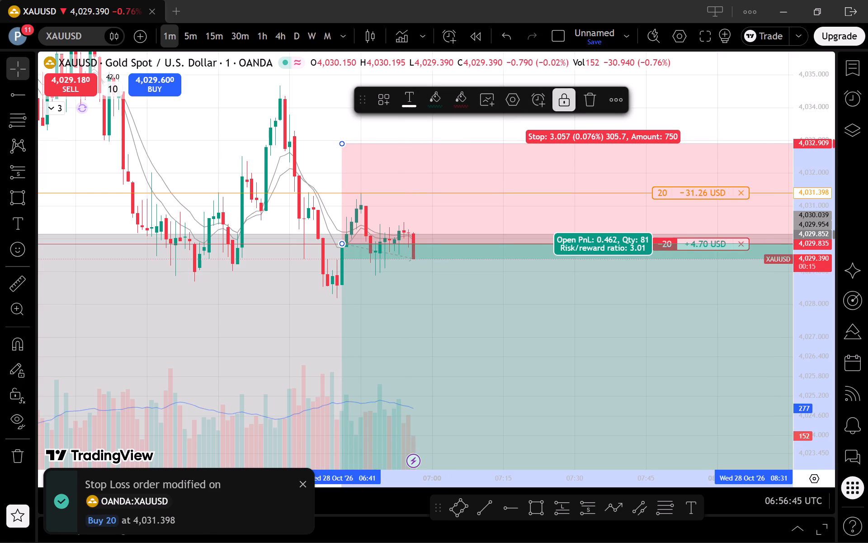
click(567, 106)
drag(340, 144, 356, 184)
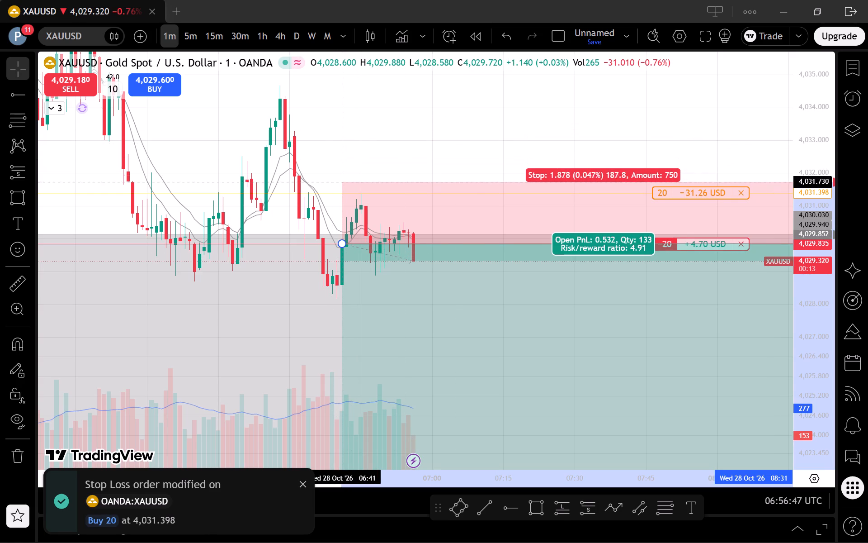
drag(356, 184, 365, 194)
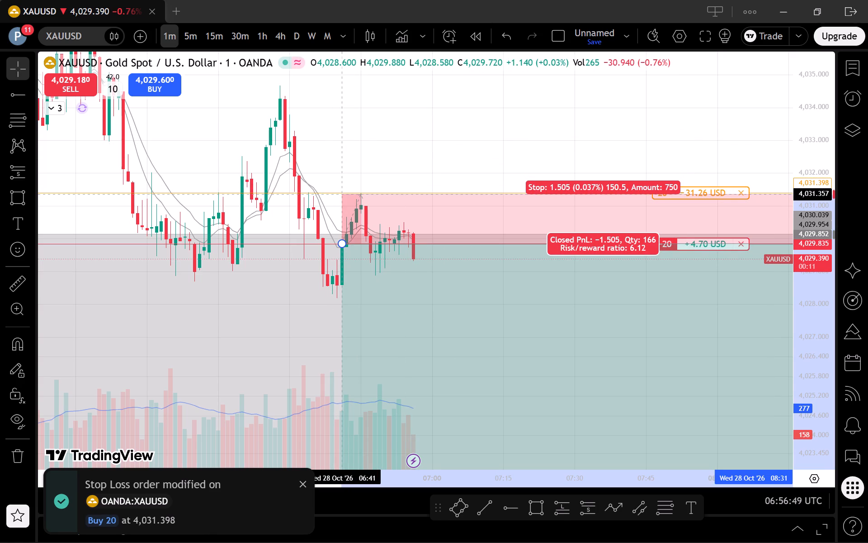
drag(365, 194, 359, 191)
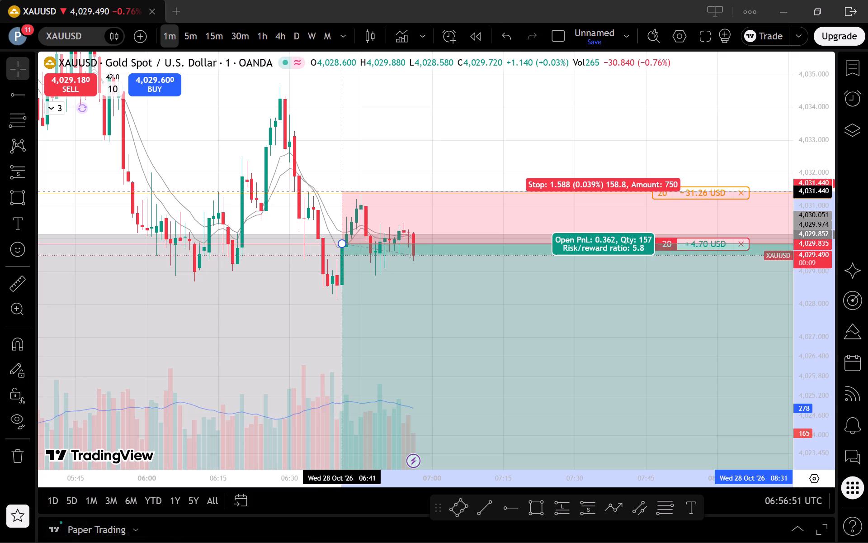
drag(359, 191, 364, 192)
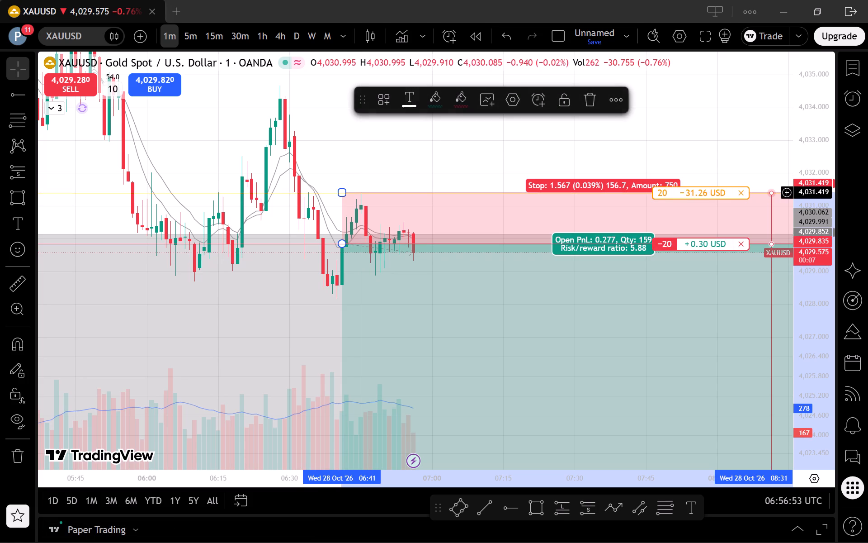
click(564, 102)
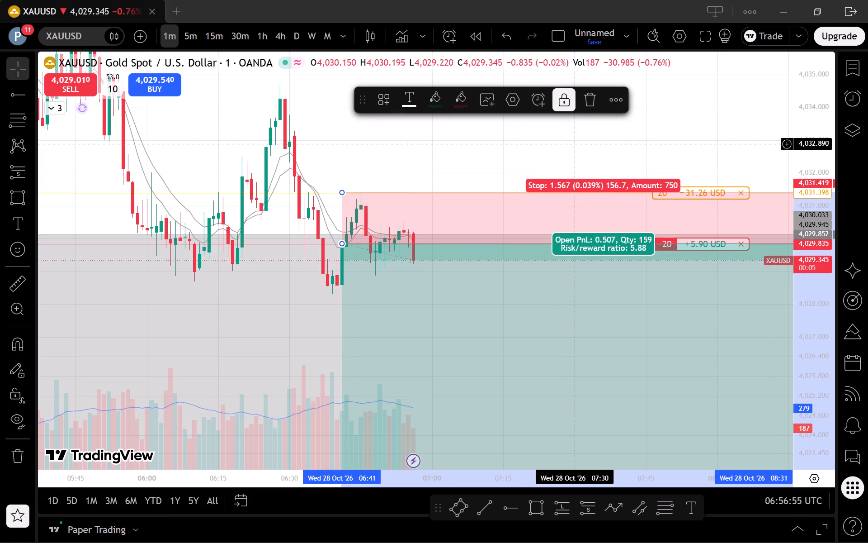
click(674, 144)
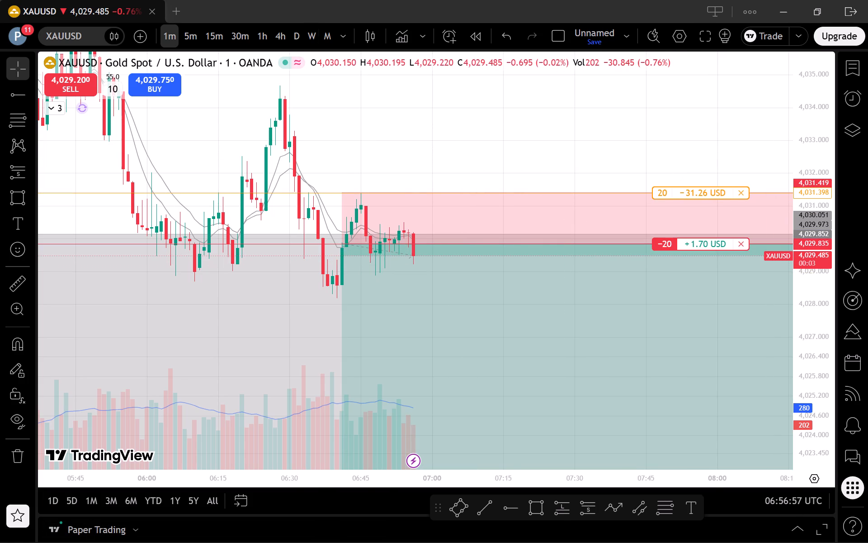
Compare price action around the short's entry and stop on the 5-minute, 1-minute and 15-minute timeframes.
click(192, 37)
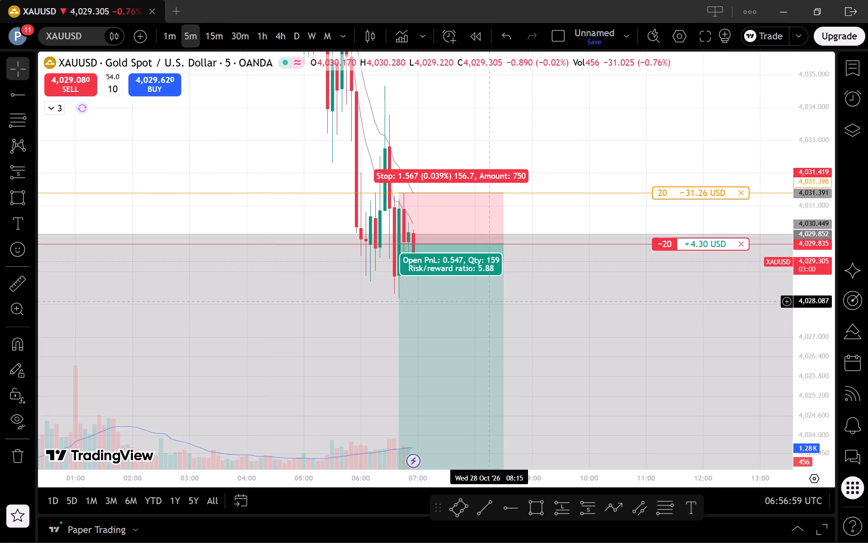
drag(823, 217, 838, 429)
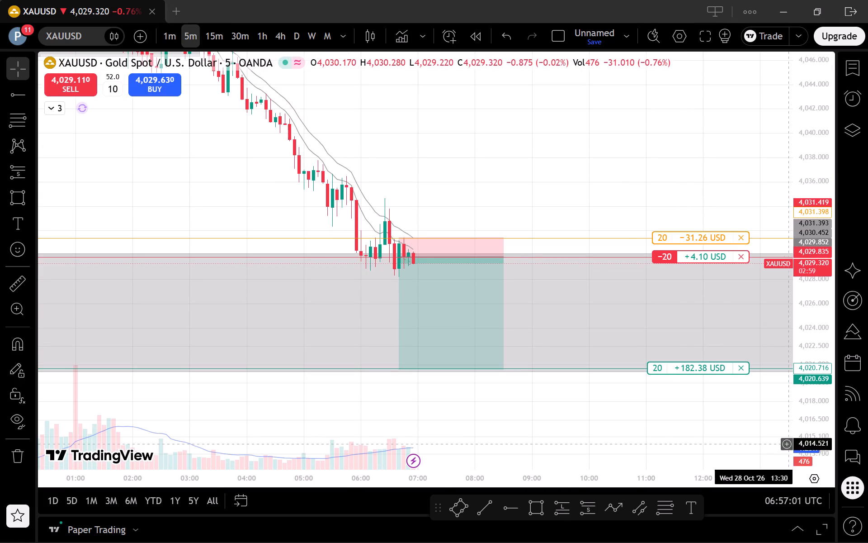
drag(592, 429, 634, 411)
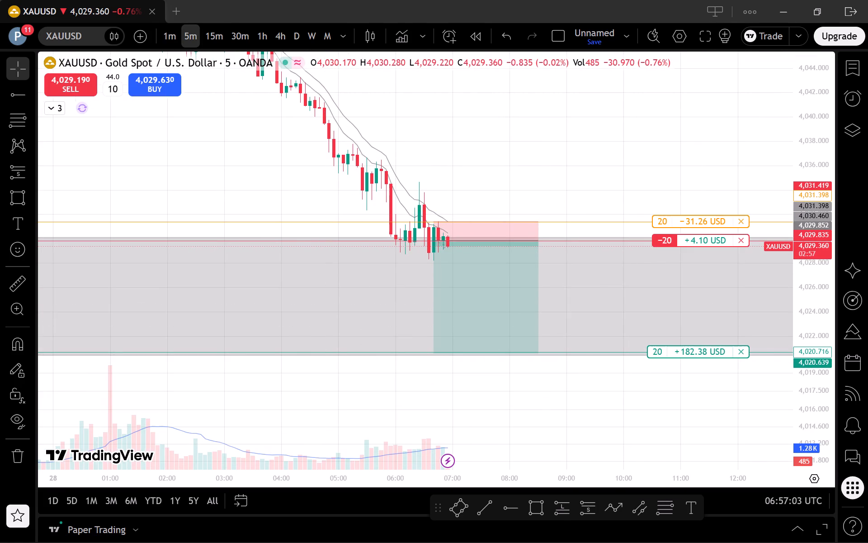
click(173, 37)
scroll(584, 344, down, 2)
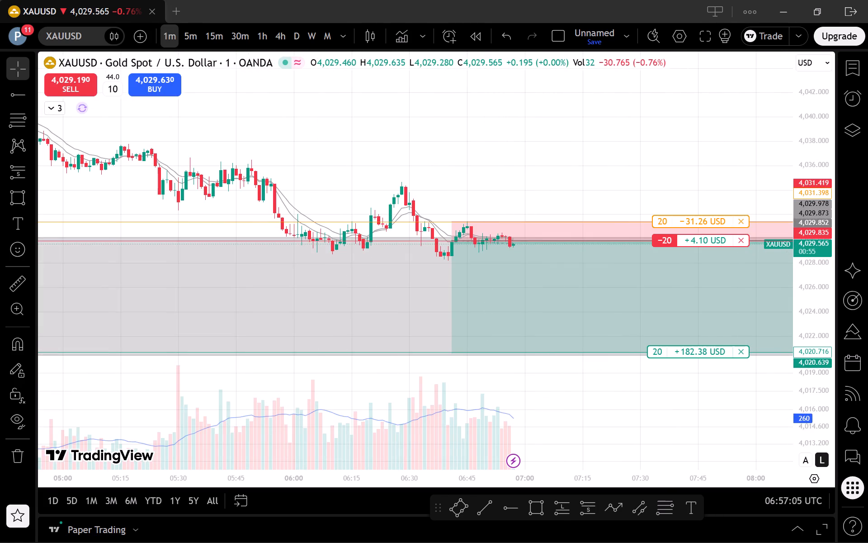
drag(818, 429, 771, 157)
drag(684, 228, 631, 316)
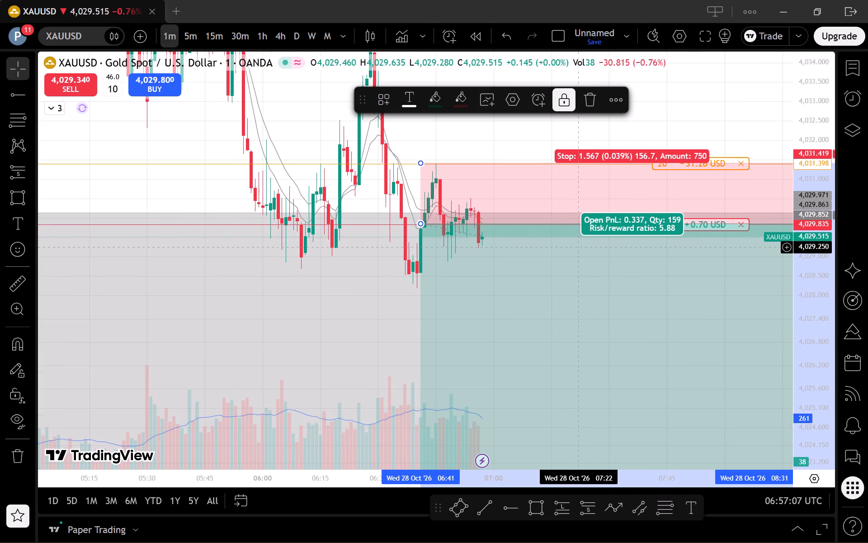
click(478, 157)
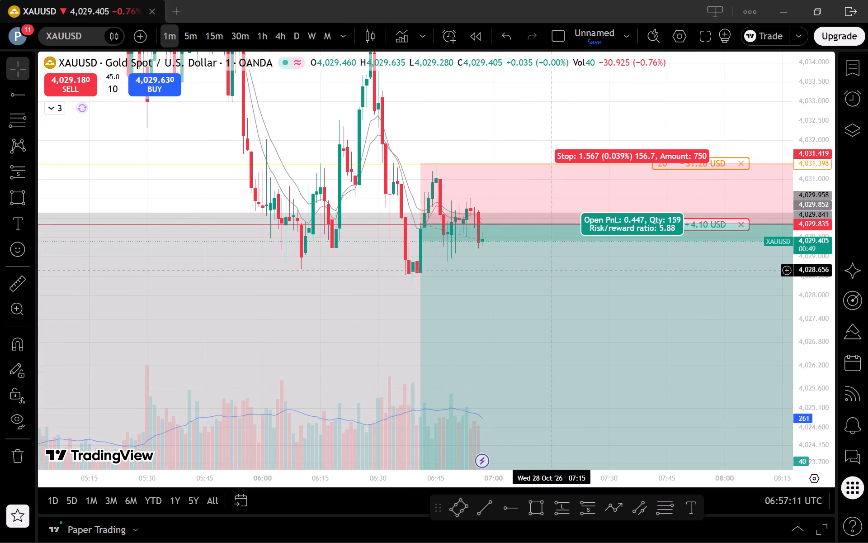
click(204, 38)
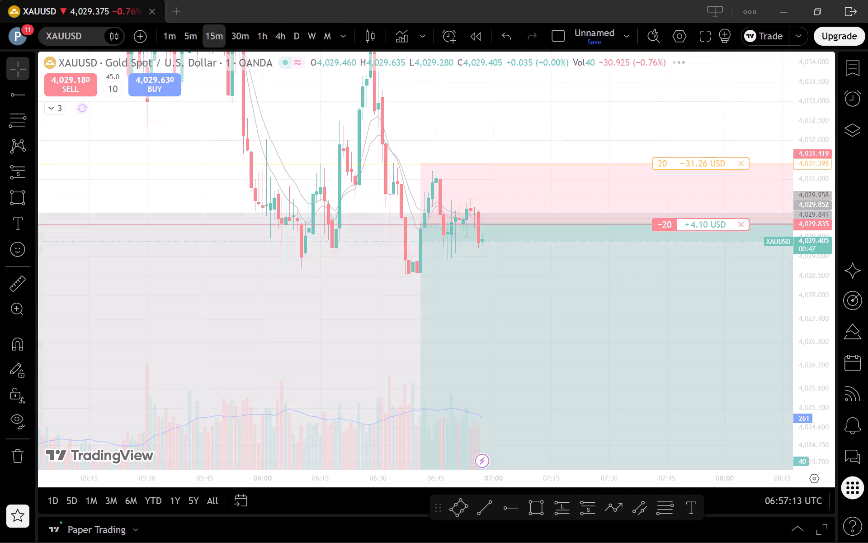
scroll(473, 292, up, 2)
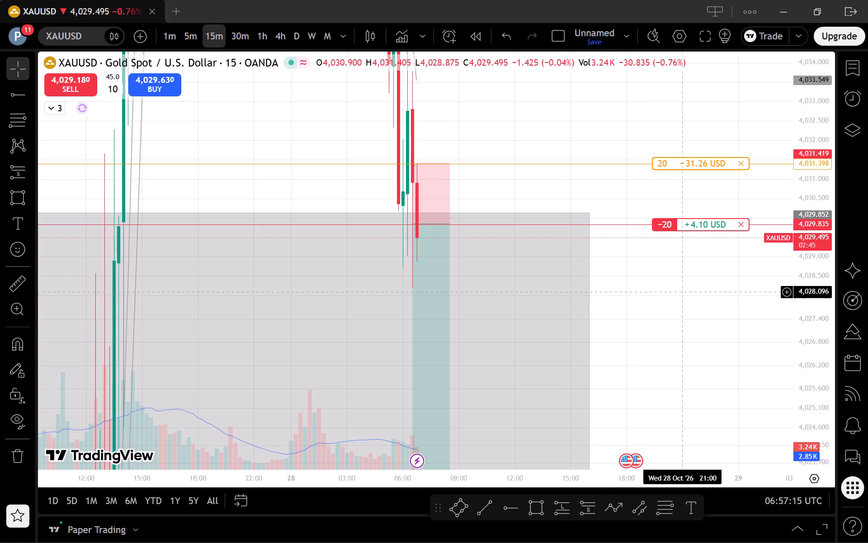
click(172, 32)
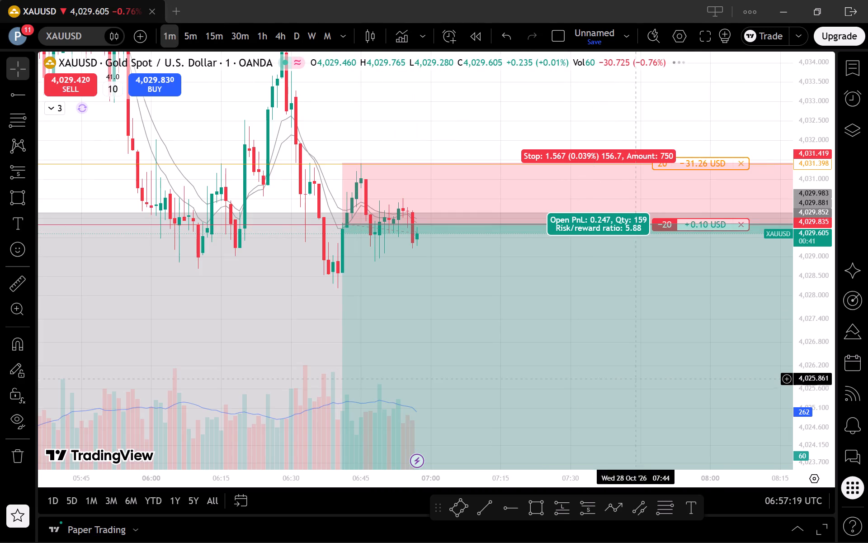
Examine the 27 October rally and 28 October decline into the short's grey zone on the 1-hour chart.
click(262, 36)
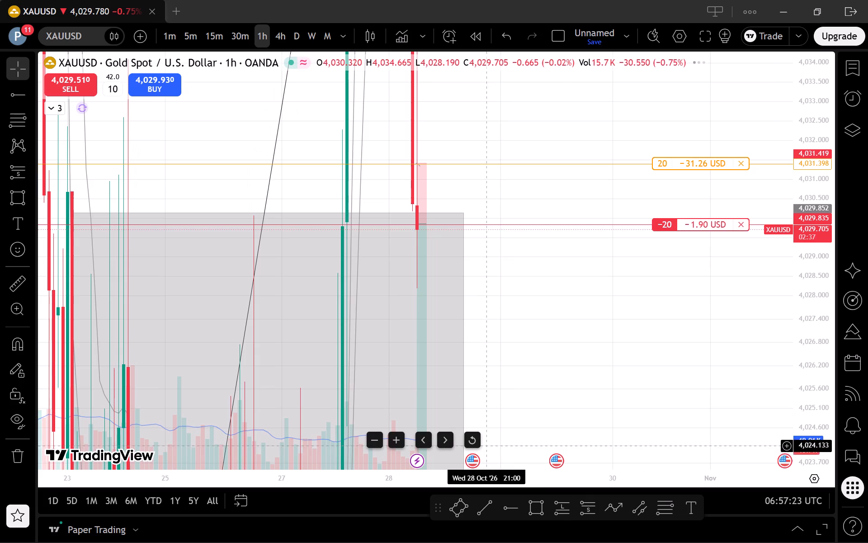
click(477, 435)
scroll(656, 412, up, 10)
scroll(741, 370, up, 3)
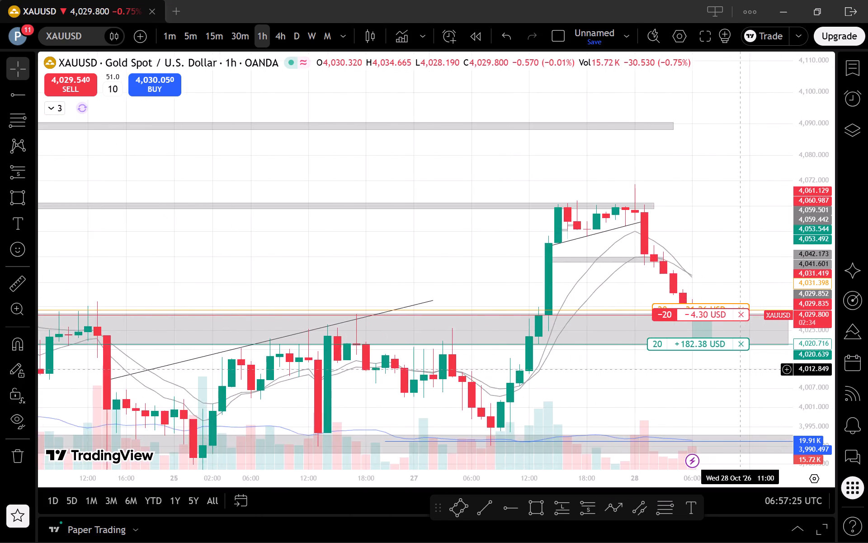
scroll(741, 372, up, 3)
drag(758, 414, 728, 418)
drag(704, 418, 598, 417)
drag(580, 411, 557, 402)
drag(816, 393, 821, 409)
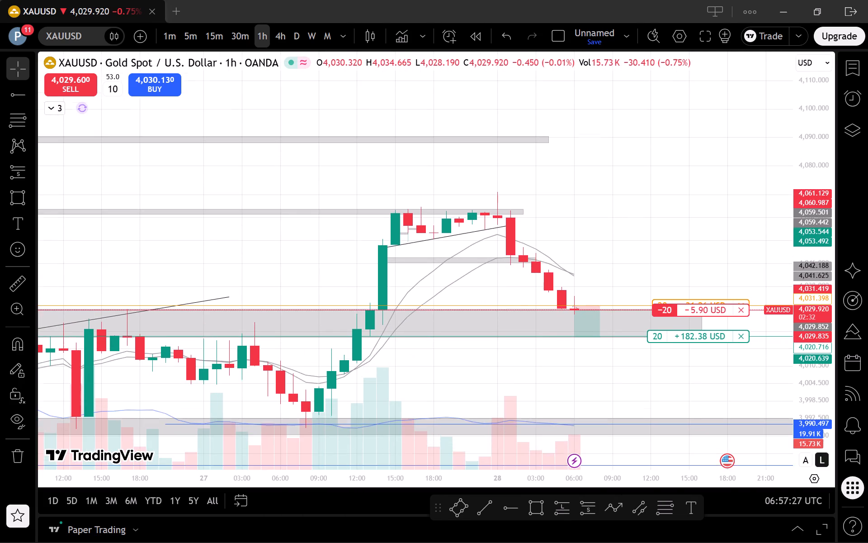
drag(766, 377, 615, 342)
scroll(683, 352, down, 3)
scroll(796, 373, down, 3)
drag(805, 413, 805, 402)
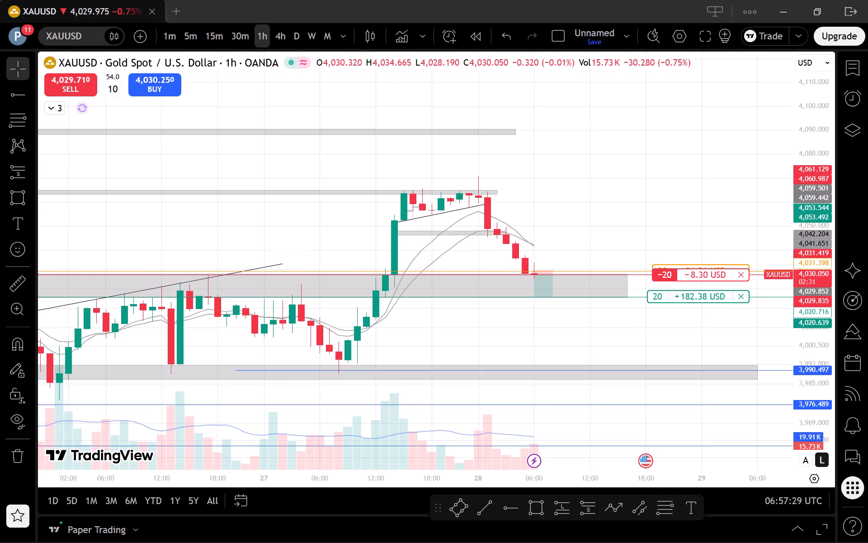
Examine the 22–28 October 1-hour structure between the short's grey zone and the lower grey zone and blue levels near 3,990 and 3,976.
drag(805, 402, 786, 305)
scroll(755, 310, down, 4)
scroll(756, 383, down, 2)
click(742, 388)
drag(731, 387, 718, 386)
drag(696, 386, 624, 334)
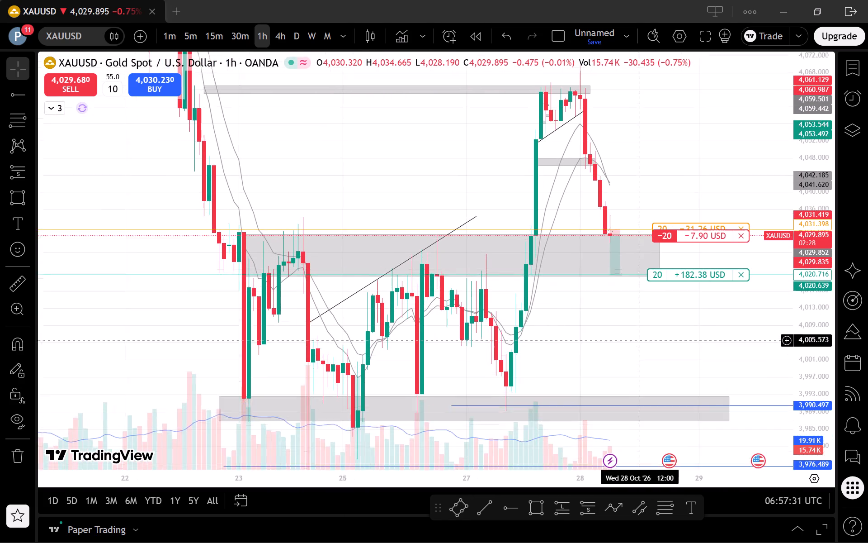
drag(624, 334, 613, 331)
scroll(664, 352, up, 1)
drag(804, 318, 819, 386)
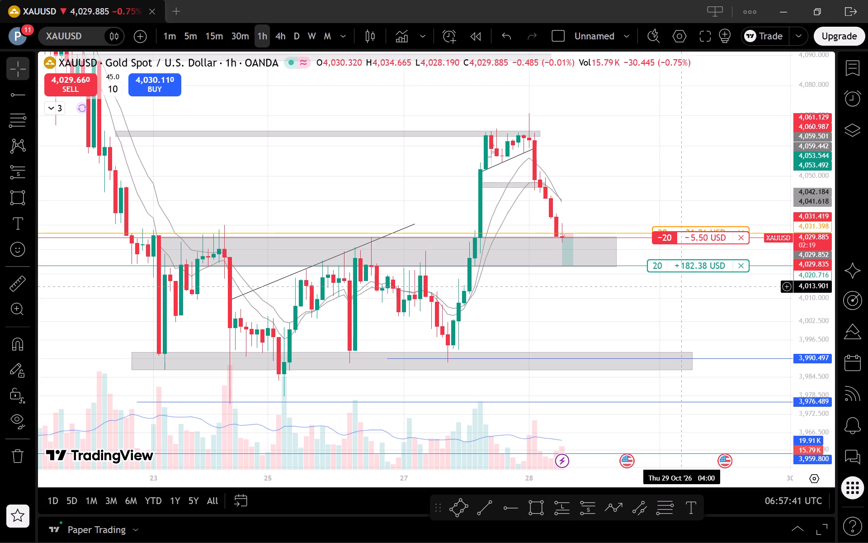
scroll(682, 287, up, 1)
scroll(682, 287, down, 1)
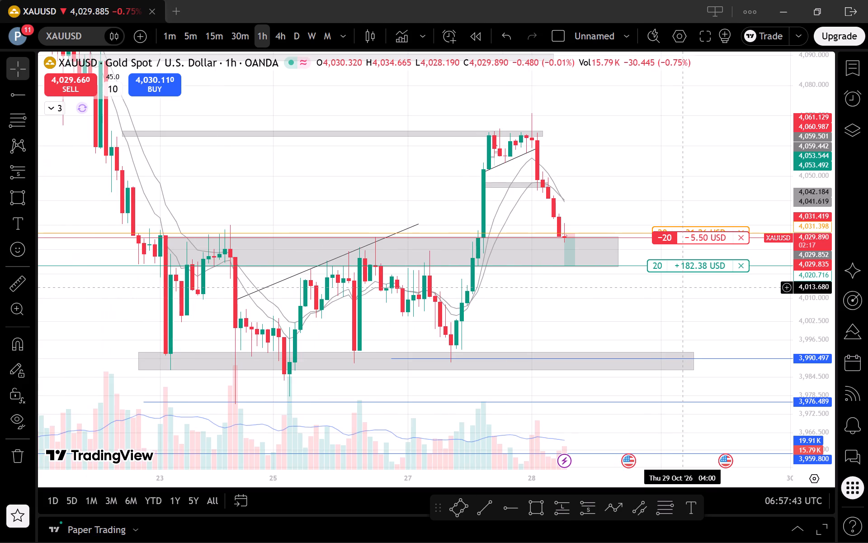
scroll(682, 287, up, 1)
scroll(682, 287, down, 1)
scroll(682, 287, up, 1)
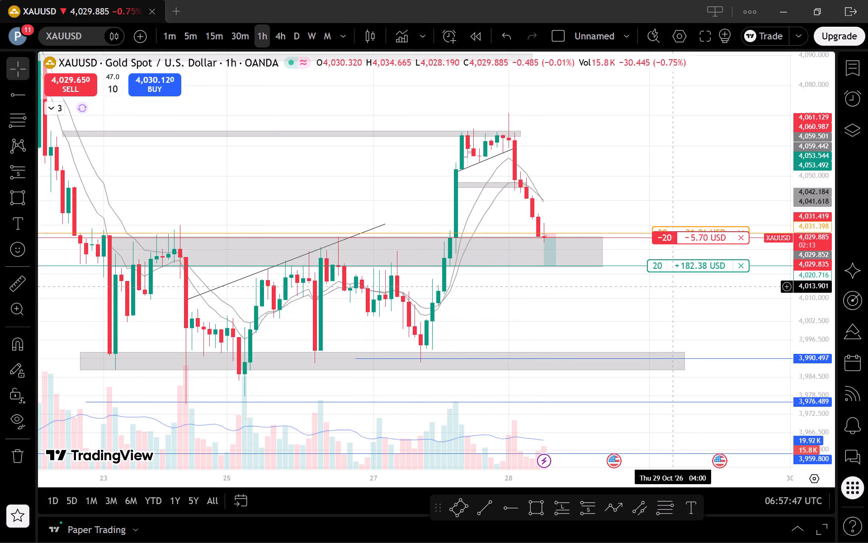
Examine the 27 October range and 28 October decline into the short's grey zone on the 15-minute and 5-minute timeframes.
click(211, 41)
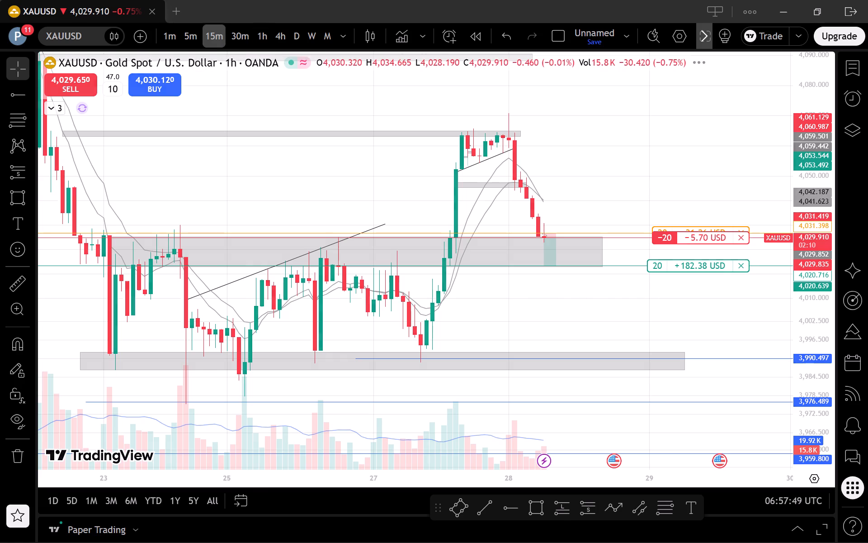
scroll(832, 336, down, 2)
drag(827, 345, 748, 127)
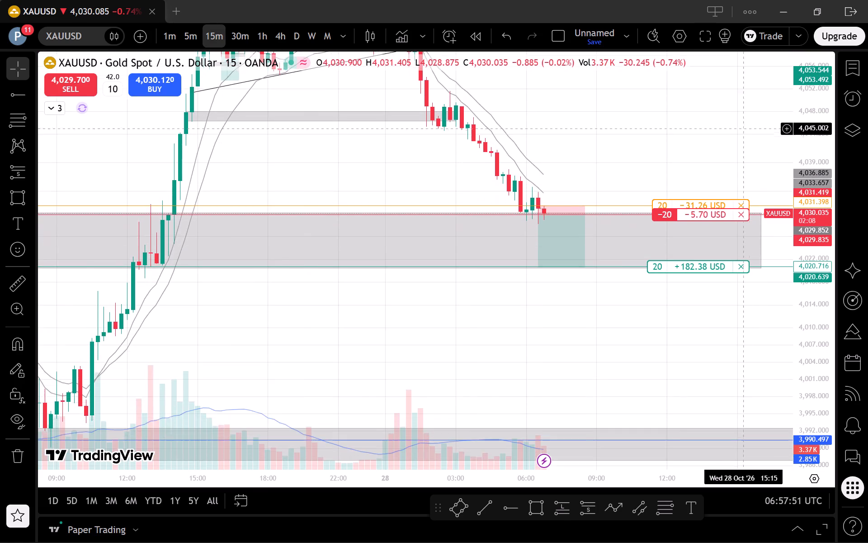
scroll(737, 133, down, 2)
click(188, 38)
scroll(528, 193, down, 2)
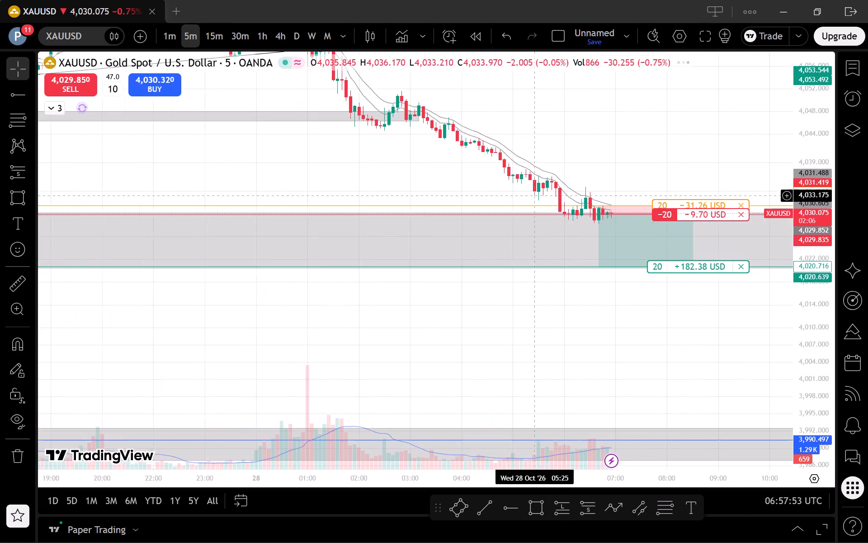
scroll(640, 221, down, 2)
drag(522, 309, 551, 414)
scroll(539, 362, down, 4)
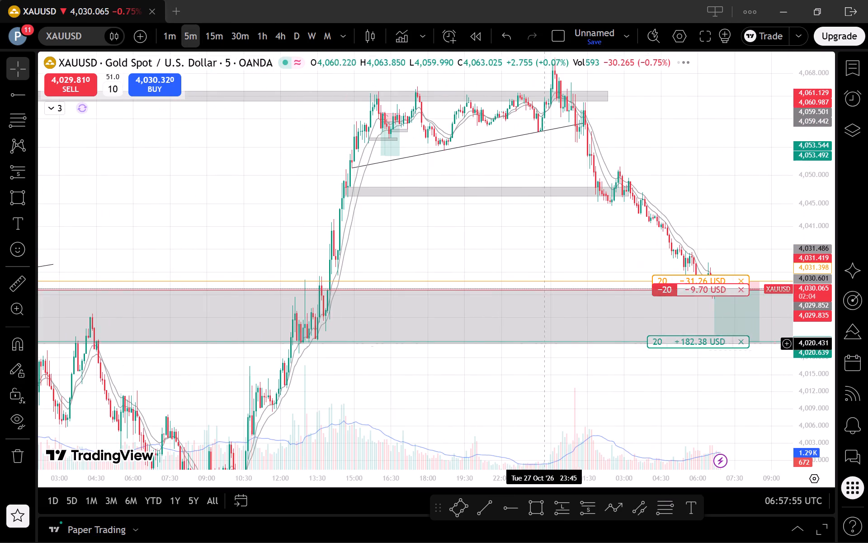
drag(456, 368, 505, 354)
drag(462, 222, 472, 304)
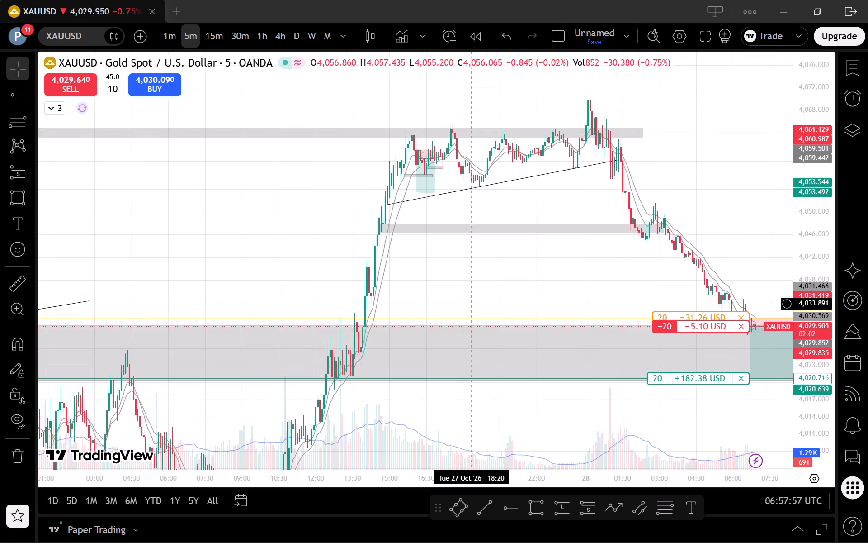
scroll(472, 251, up, 3)
scroll(549, 252, up, 2)
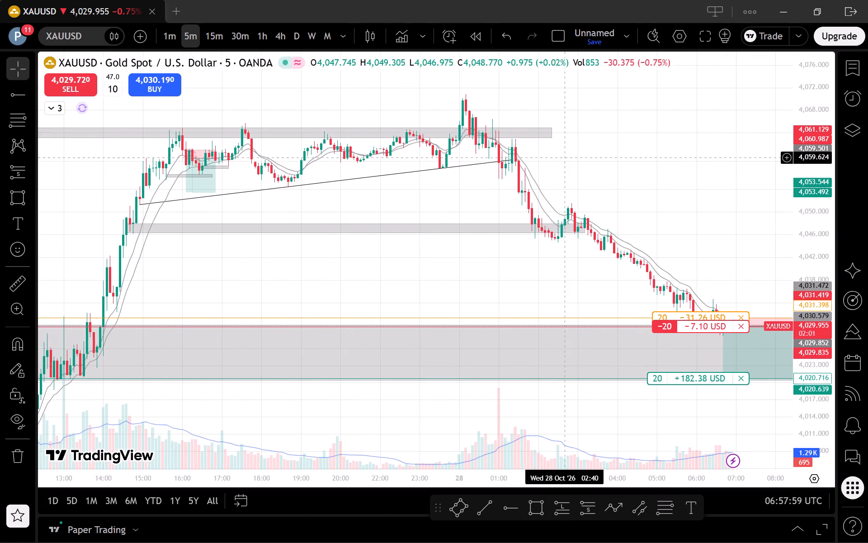
drag(802, 381, 796, 269)
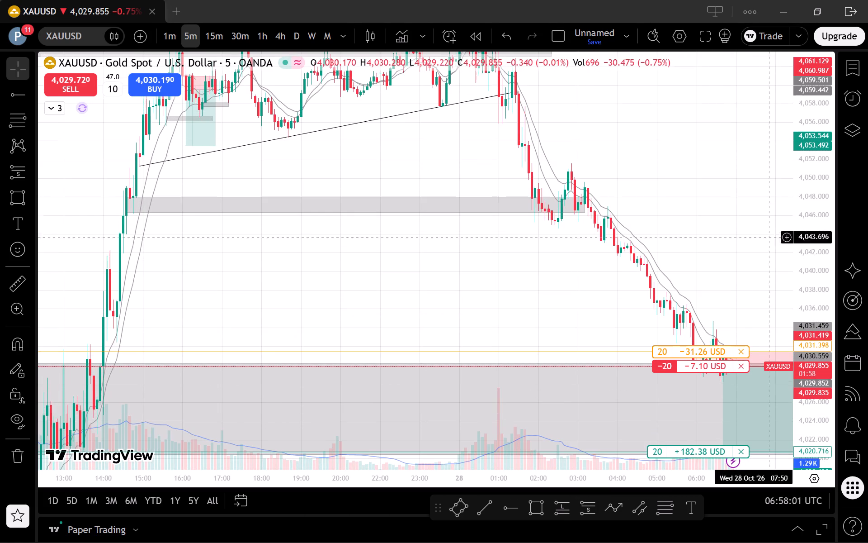
Examine the earlier 5-minute structure up to 27 October between the short's grey zone, the rising trendline and the lower grey zone near 3,990.
scroll(684, 176, down, 2)
drag(465, 296, 772, 80)
scroll(677, 173, up, 2)
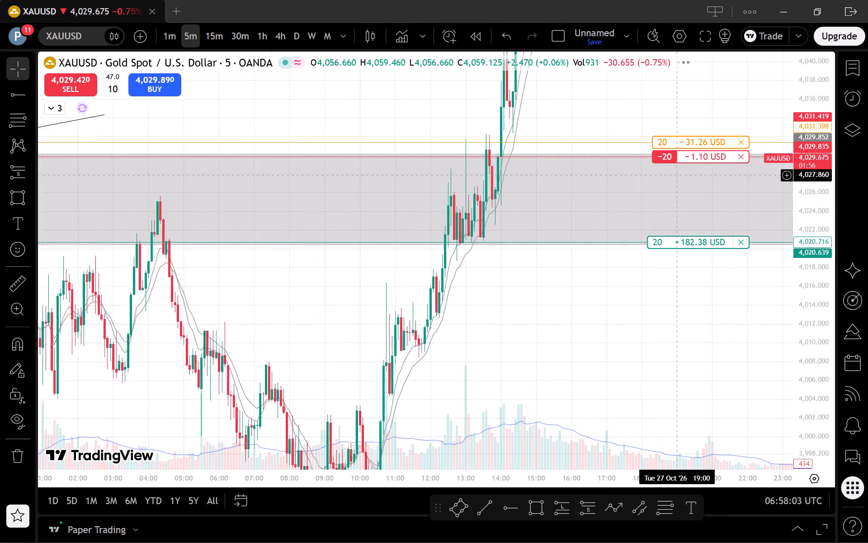
drag(811, 241, 825, 376)
drag(440, 344, 541, 333)
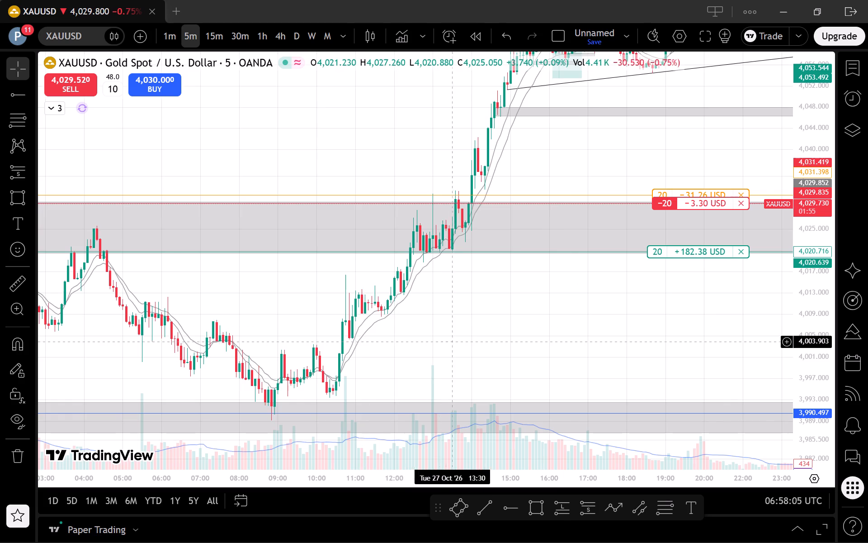
drag(541, 333, 570, 331)
scroll(542, 255, down, 7)
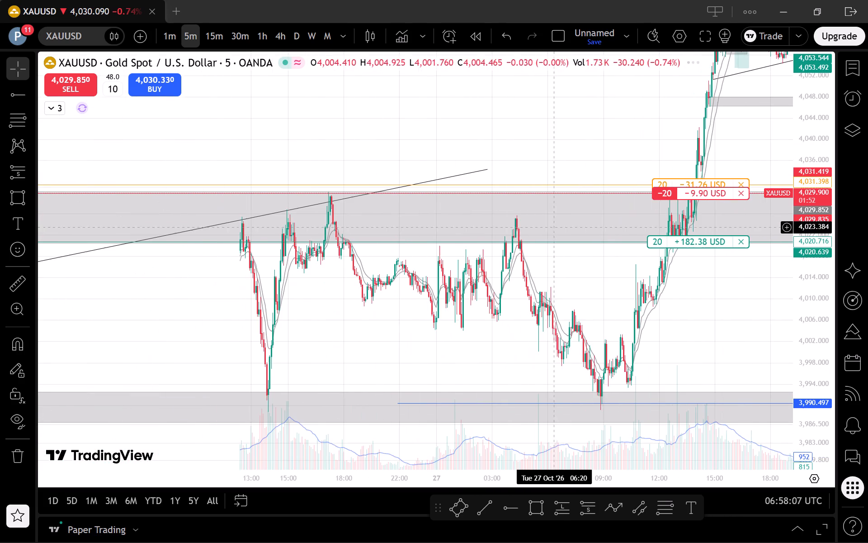
scroll(571, 207, down, 3)
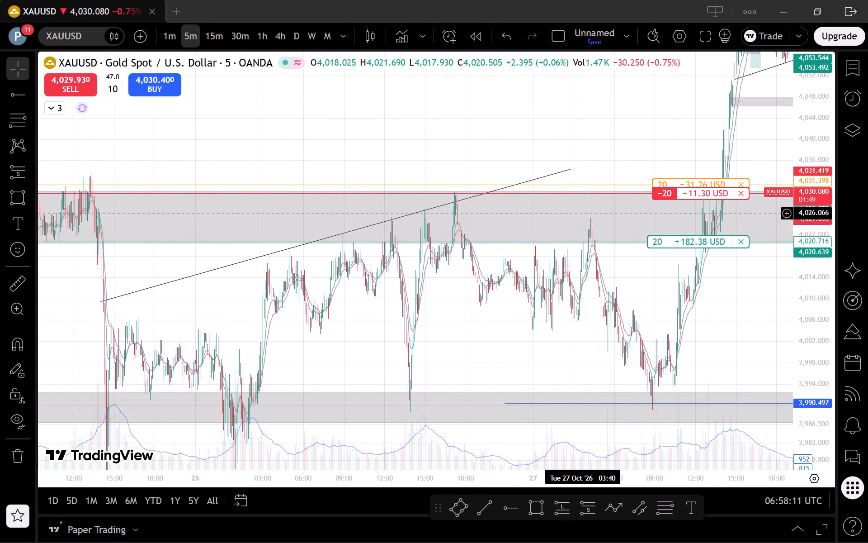
Follow the 27 October 5-minute rally from the lower grey zone through the short's zone and on to the 28 October decline.
scroll(583, 214, up, 9)
drag(567, 324, 526, 325)
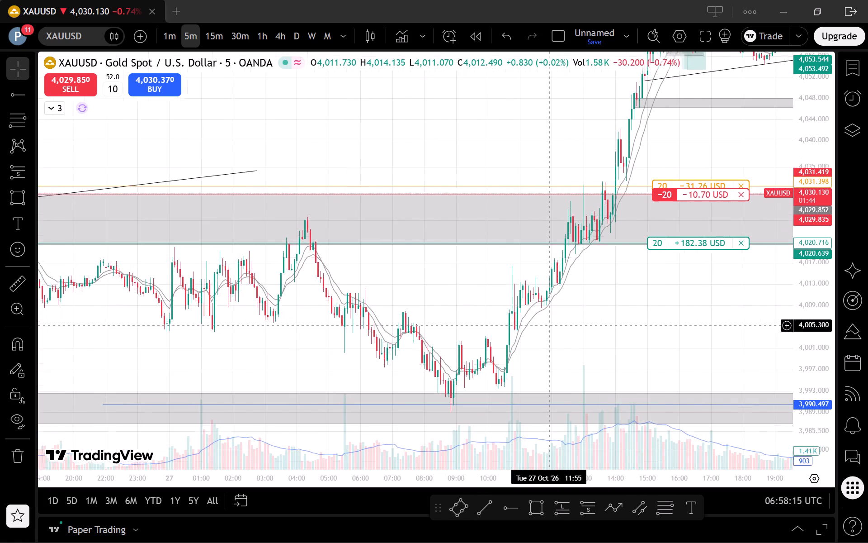
drag(526, 325, 519, 328)
drag(575, 315, 533, 336)
scroll(542, 333, up, 3)
drag(545, 336, 526, 379)
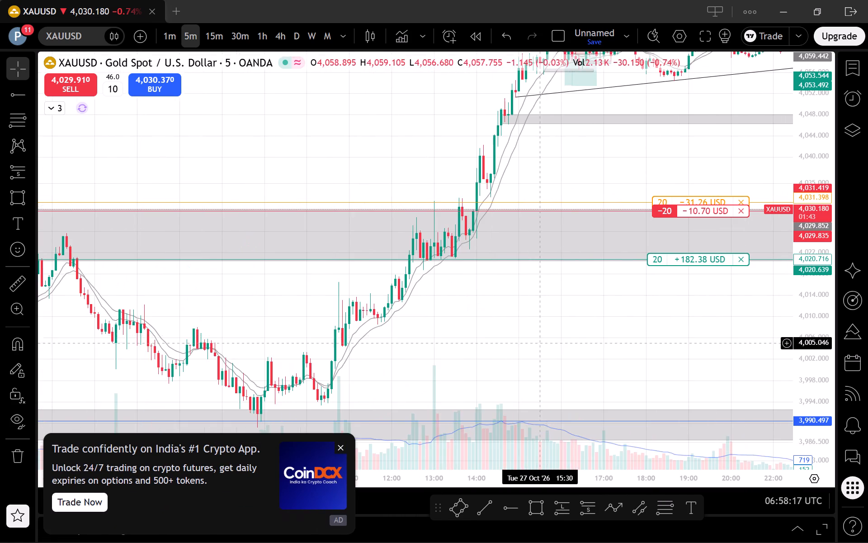
drag(526, 379, 192, 407)
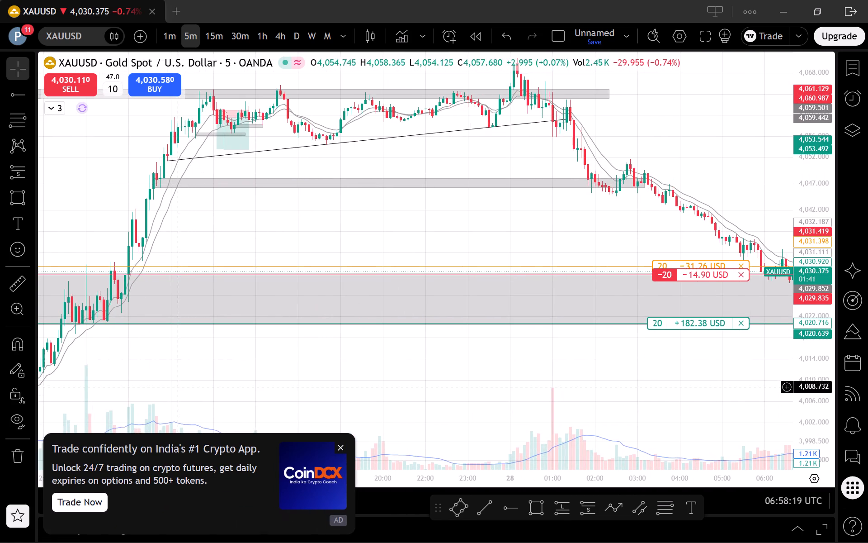
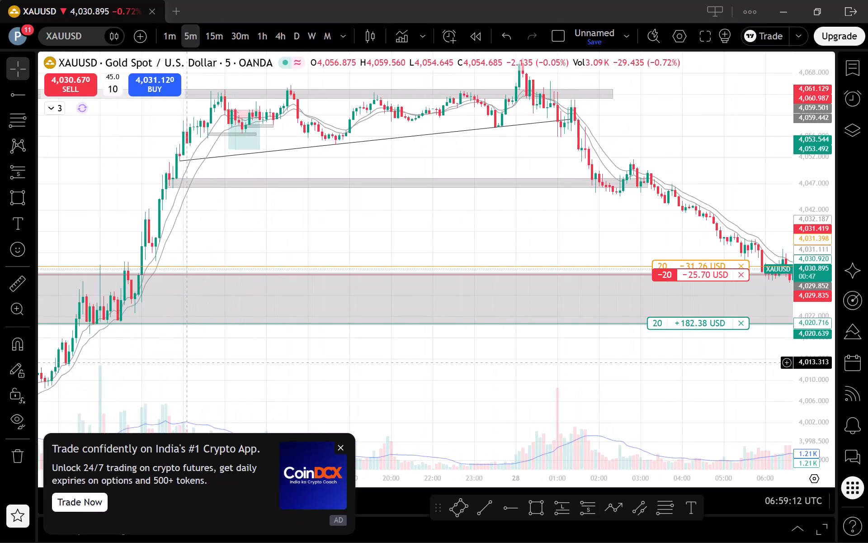
Examine the latest 28 October price action around the short's entry, stop and target on the 5-minute and 1-minute timeframes, dismissing the ad.
drag(186, 362, 0, 335)
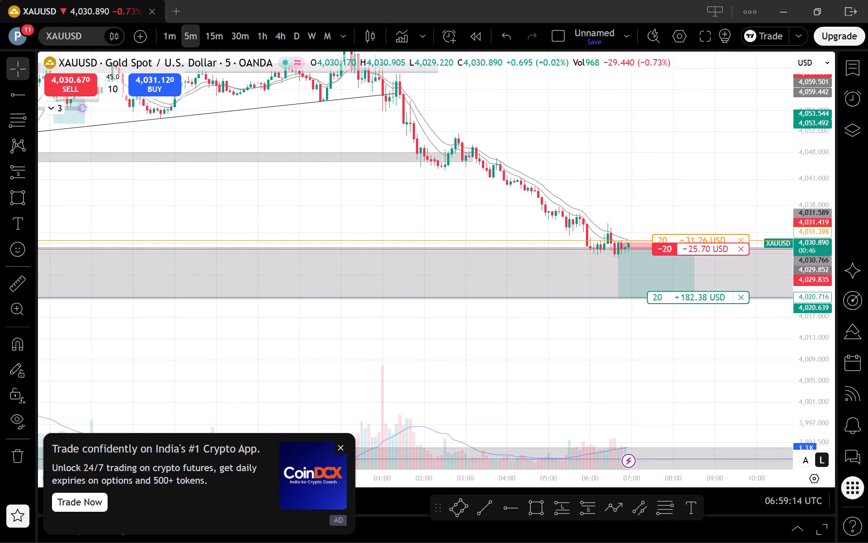
drag(821, 435, 796, 49)
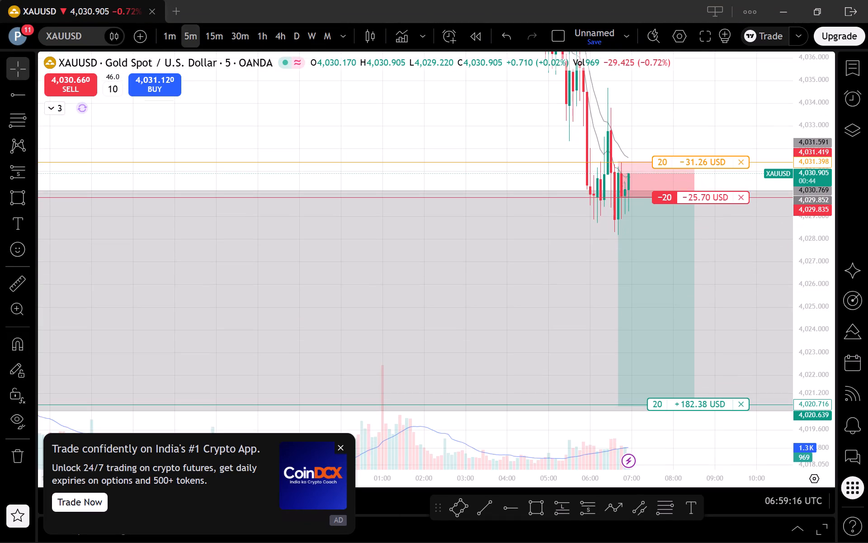
drag(736, 82, 632, 146)
click(158, 30)
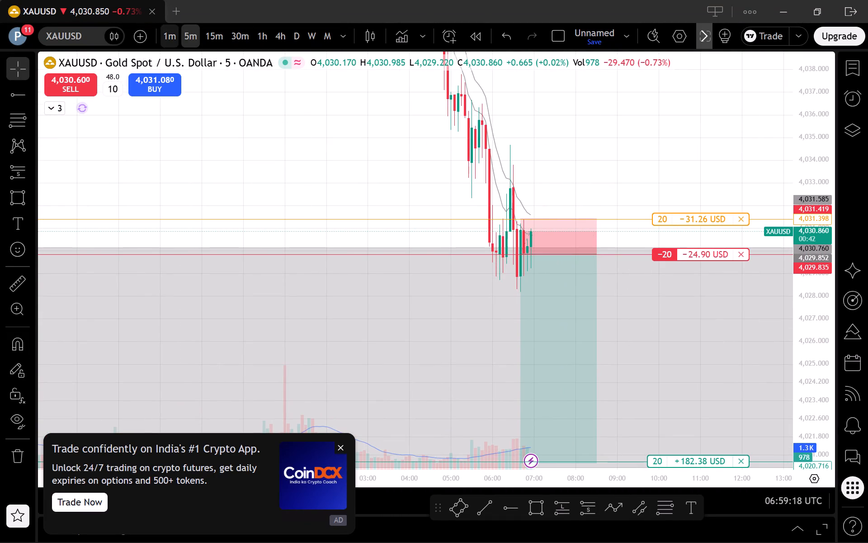
click(176, 38)
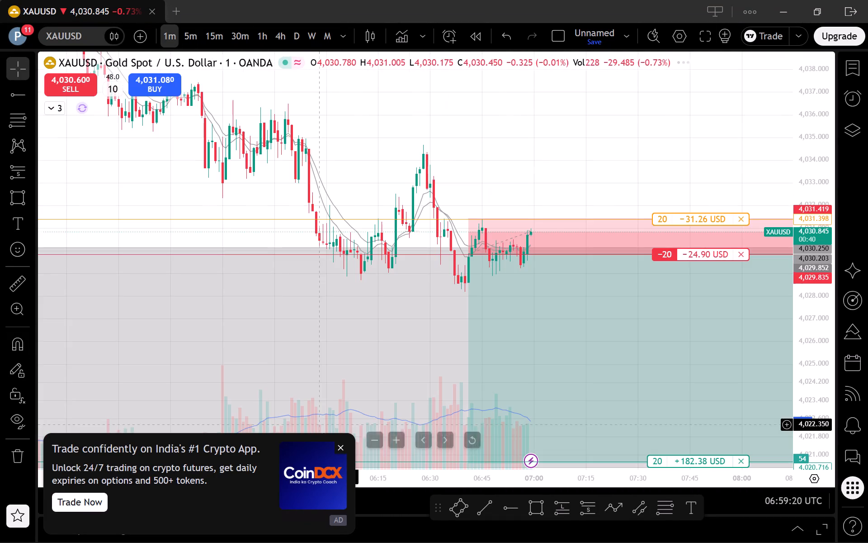
click(341, 450)
scroll(346, 208, down, 3)
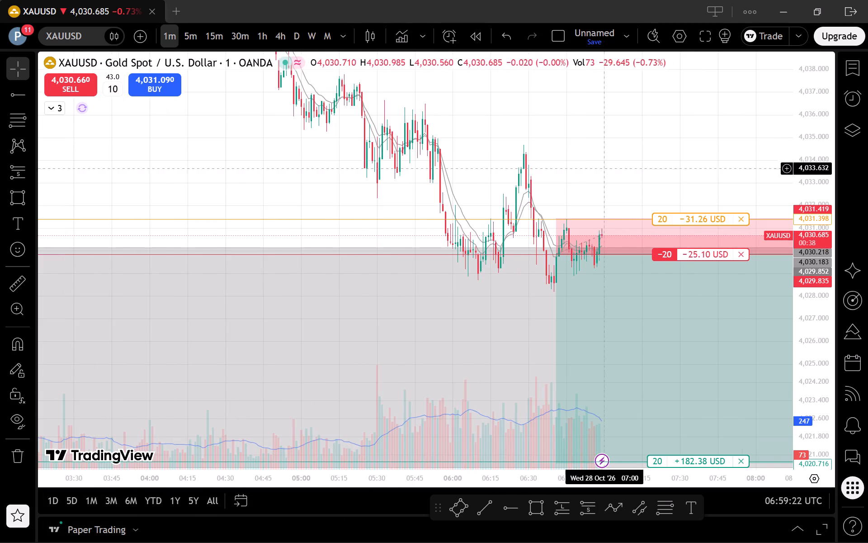
drag(617, 186, 363, 191)
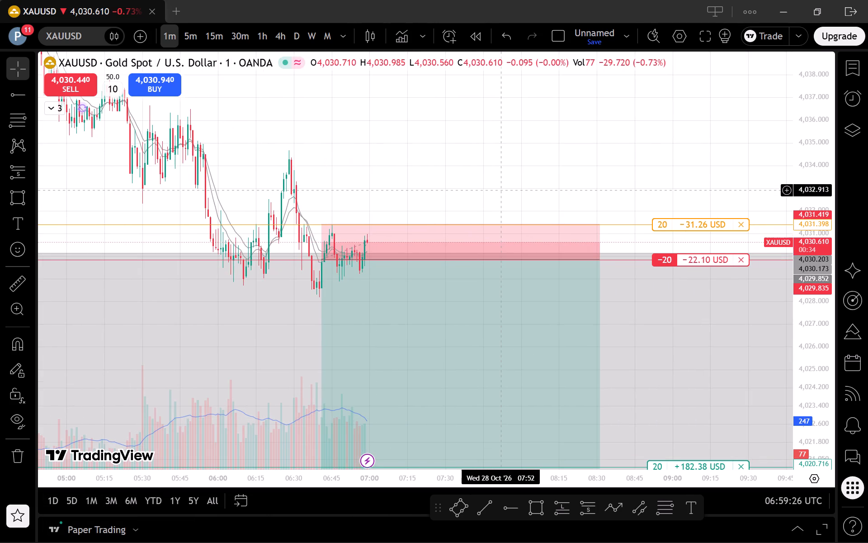
drag(829, 328, 823, 366)
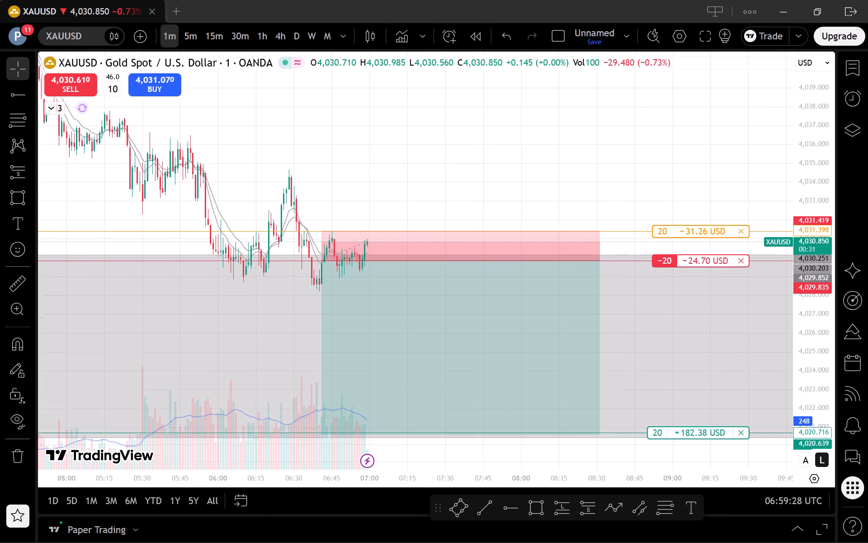
scroll(673, 240, down, 3)
drag(660, 197, 632, 178)
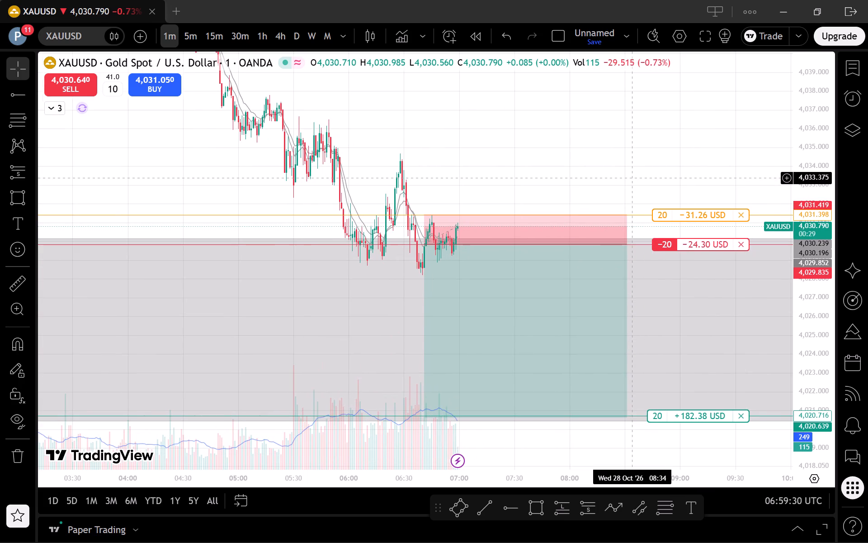
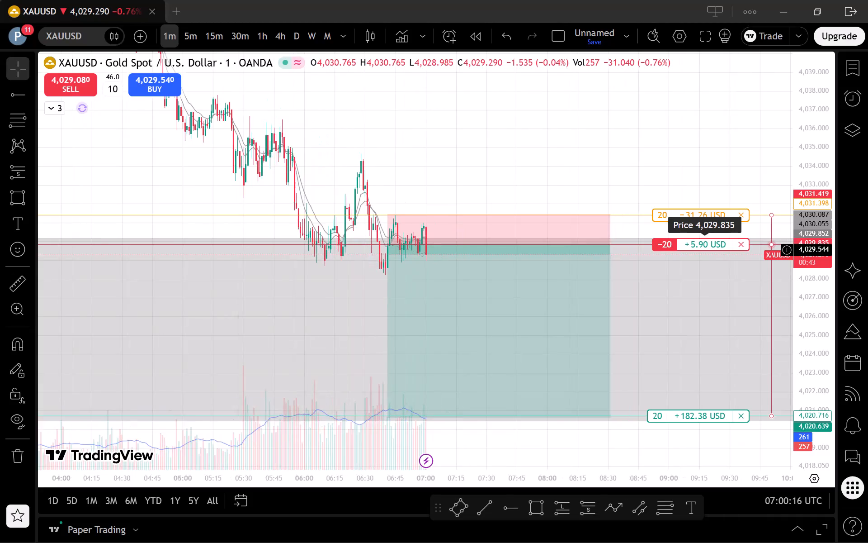
Compare the latest 28 October price action around the short's entry, stop and target on the 5-minute and 1-minute timeframes.
scroll(688, 253, up, 1)
click(188, 37)
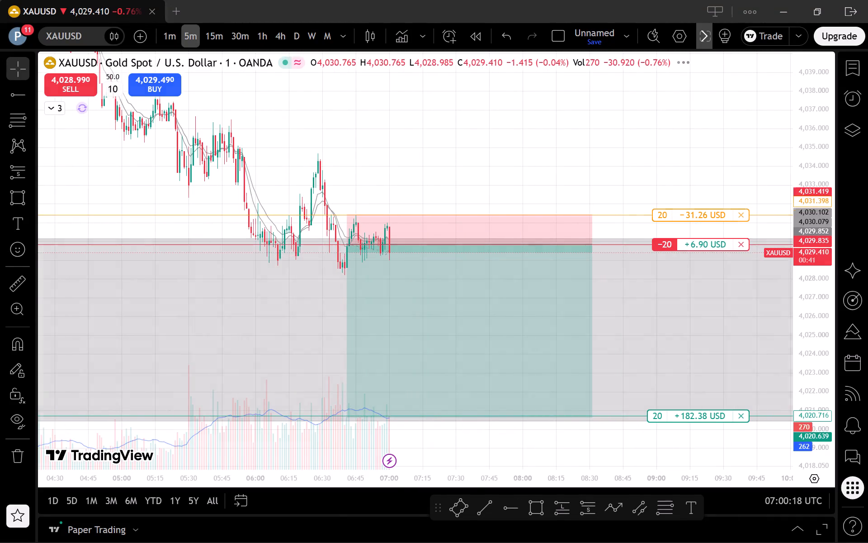
drag(812, 201, 817, 385)
scroll(565, 391, up, 3)
drag(420, 413, 680, 418)
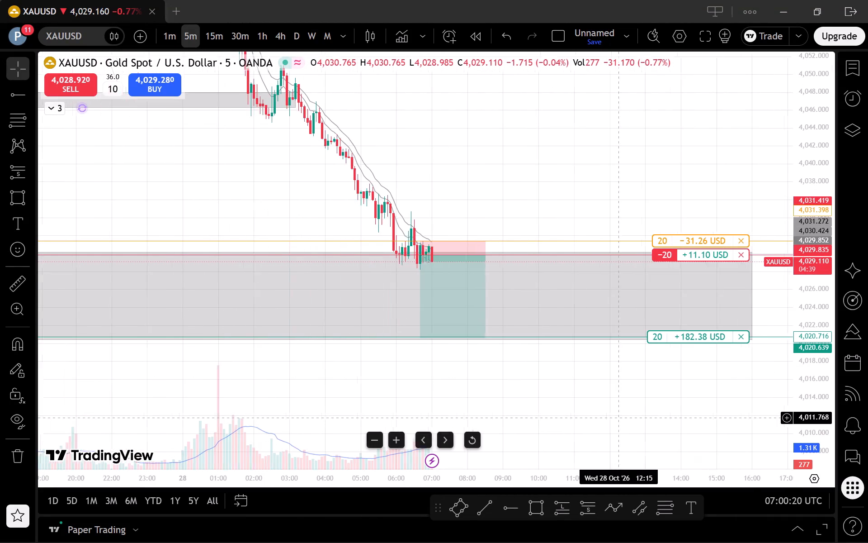
drag(680, 418, 689, 418)
scroll(694, 398, up, 1)
scroll(694, 398, down, 1)
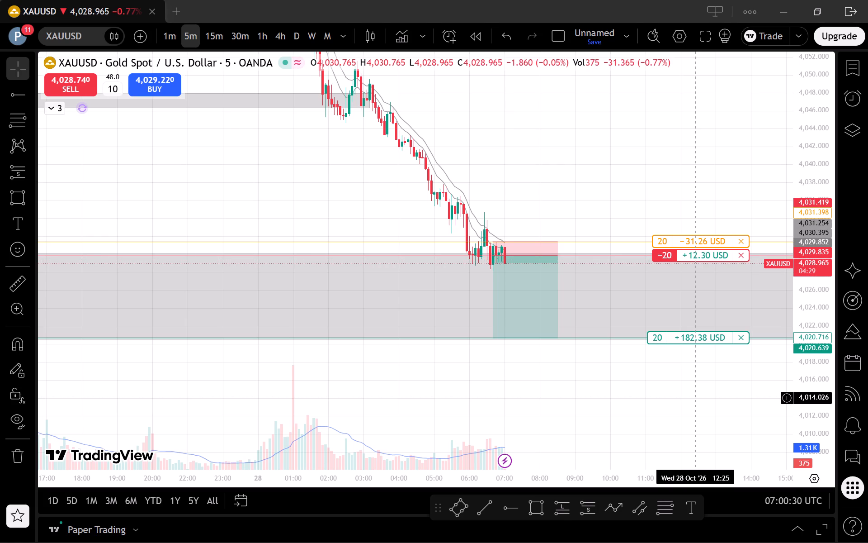
click(169, 35)
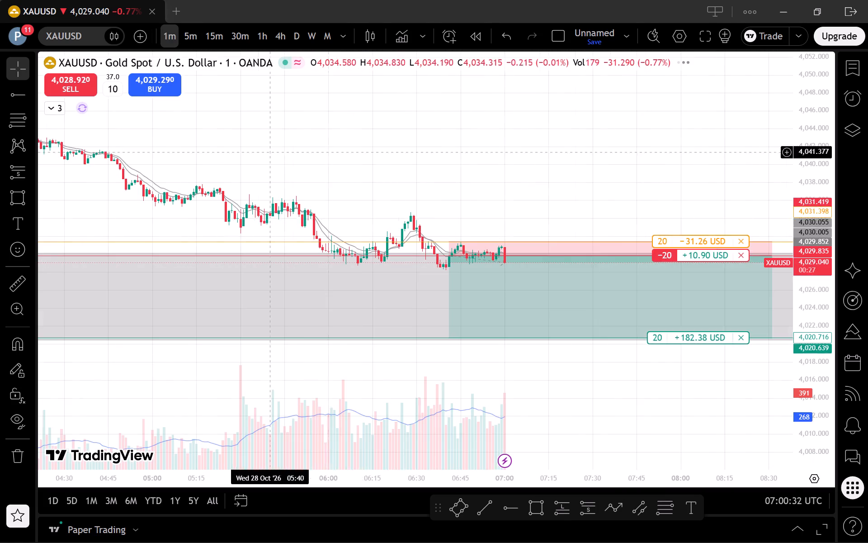
drag(820, 438, 785, 246)
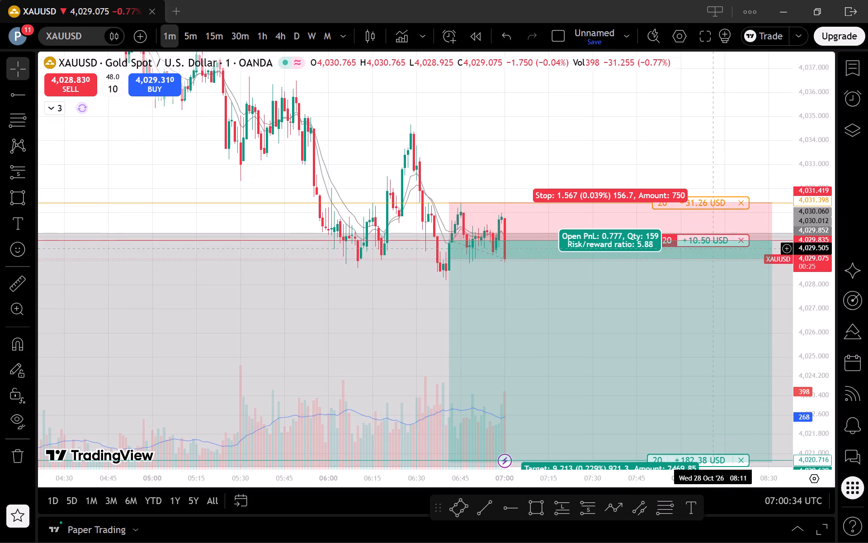
click(195, 28)
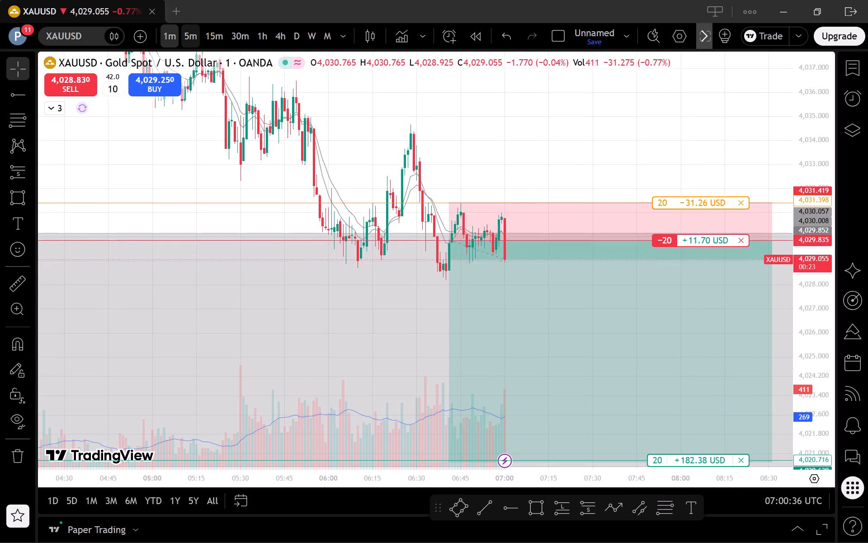
drag(820, 171, 848, 412)
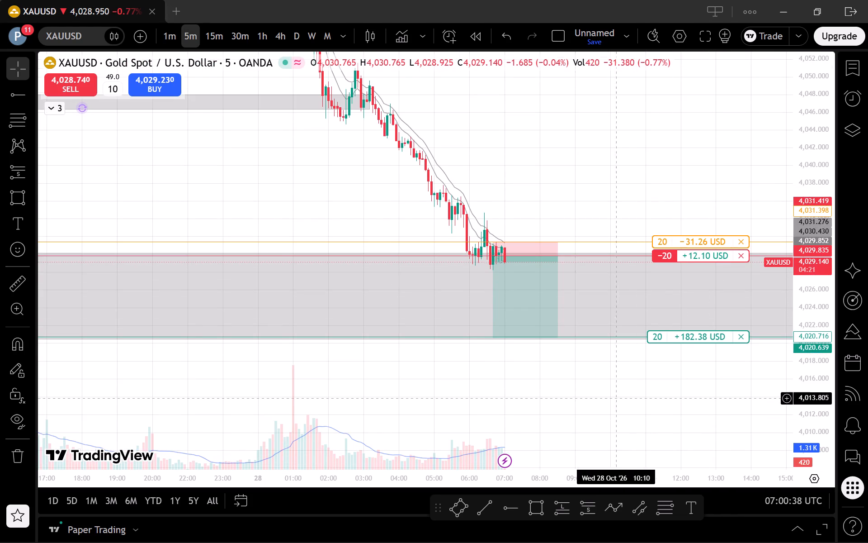
Examine the 27–28 October price structure on the 5-minute timeframe against the marked grey zones and trendlines above and below the short.
drag(187, 146, 389, 273)
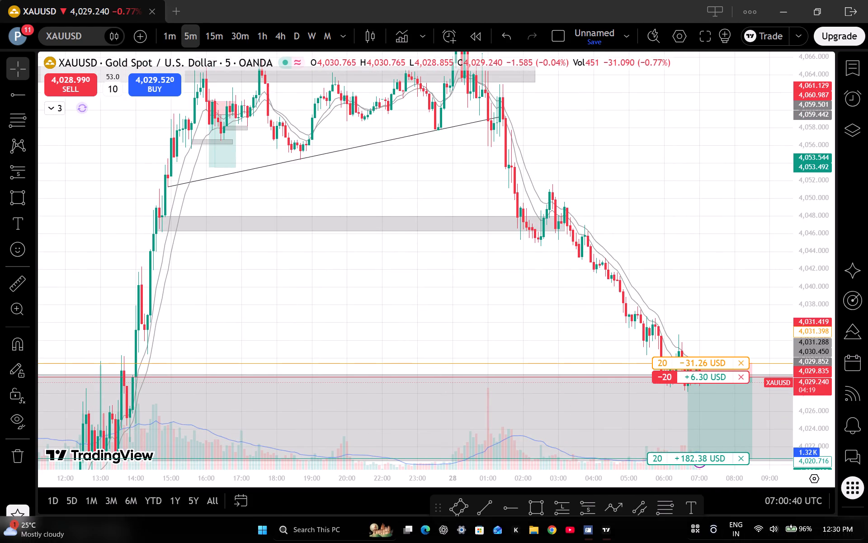
scroll(288, 264, down, 2)
drag(317, 276, 559, 285)
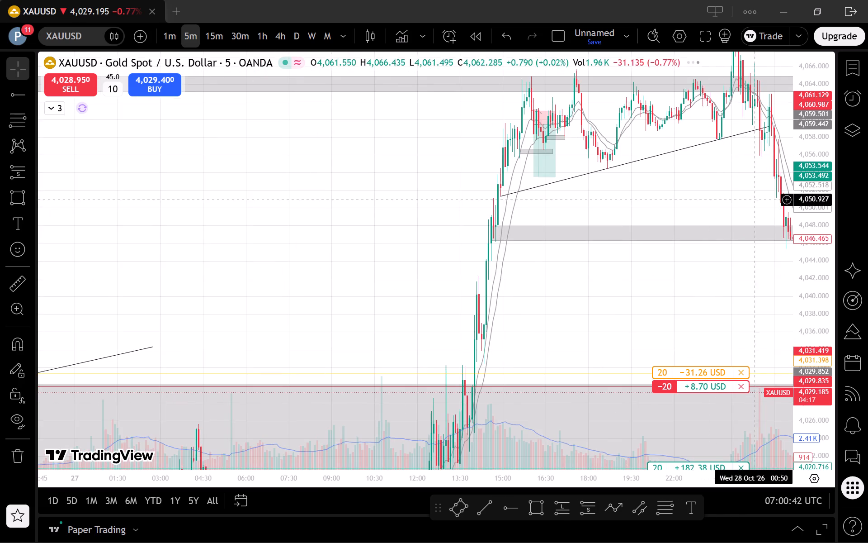
drag(826, 222, 832, 367)
scroll(665, 434, up, 1)
drag(614, 441, 612, 310)
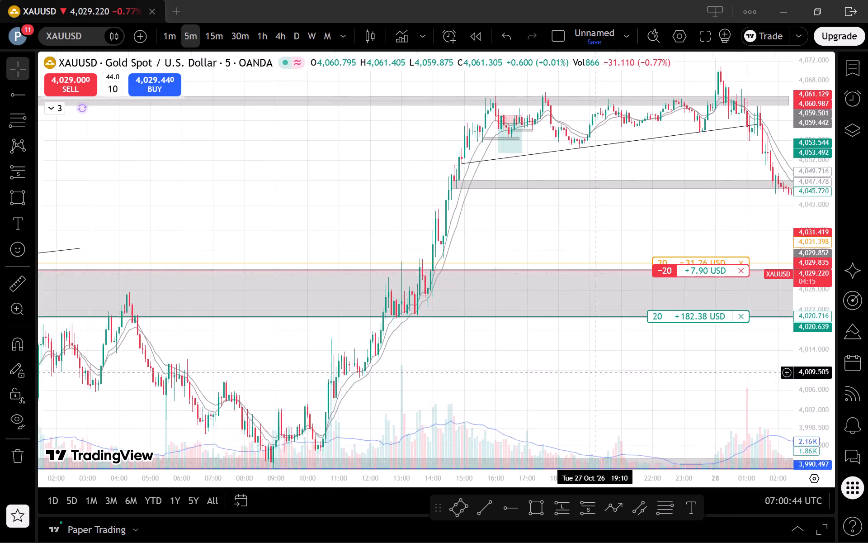
drag(612, 310, 690, 273)
drag(375, 291, 602, 301)
drag(443, 302, 587, 319)
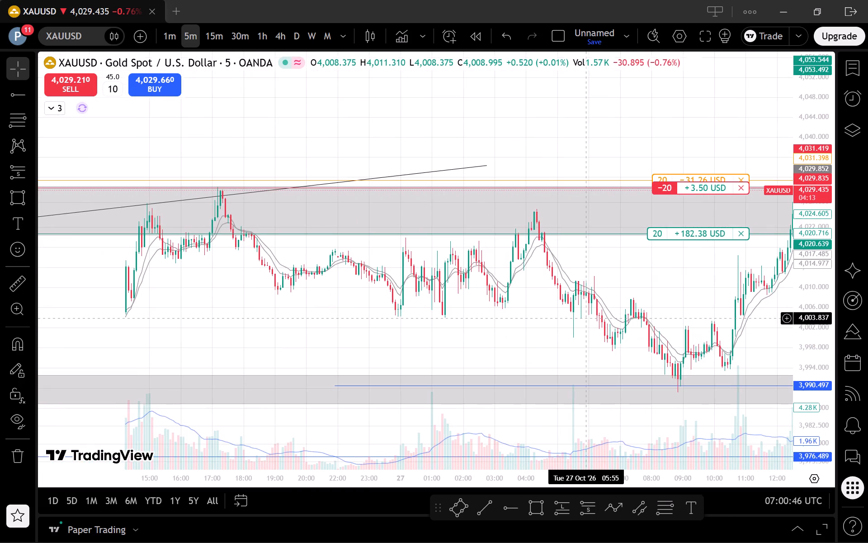
drag(587, 319, 0, 368)
drag(615, 398, 386, 389)
scroll(647, 371, down, 2)
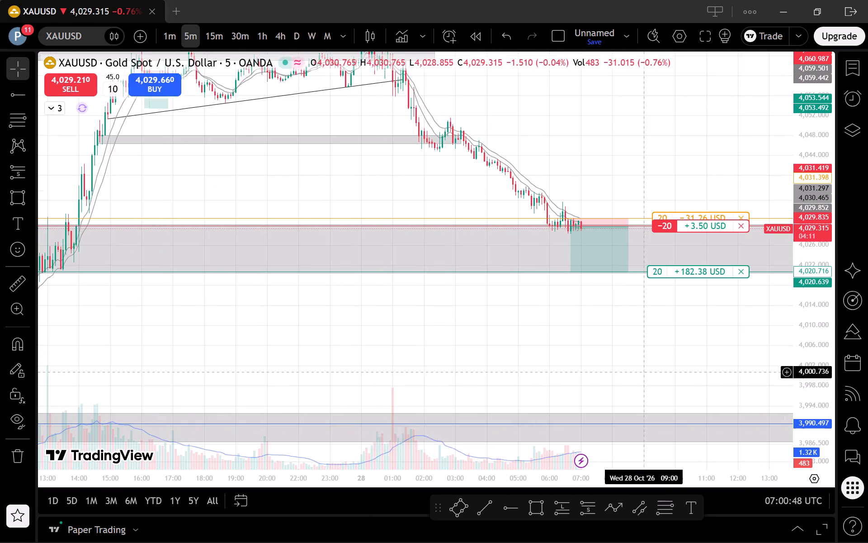
drag(649, 368, 552, 395)
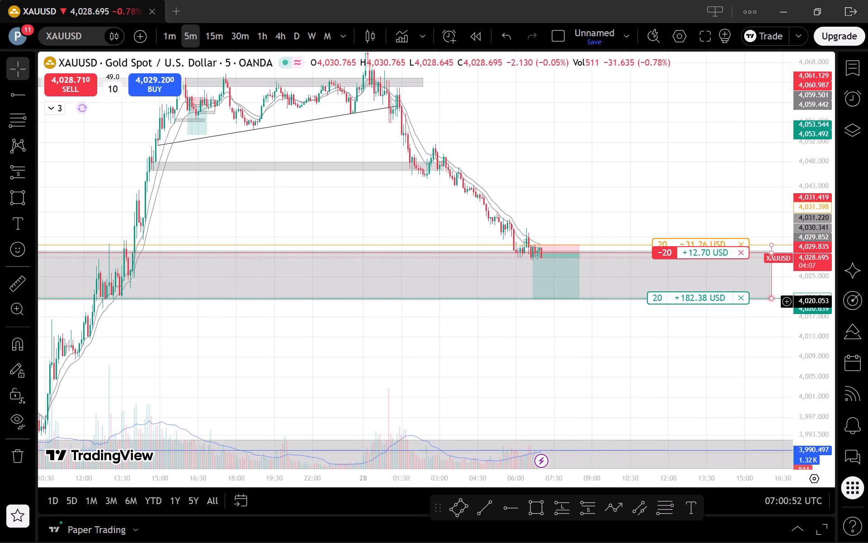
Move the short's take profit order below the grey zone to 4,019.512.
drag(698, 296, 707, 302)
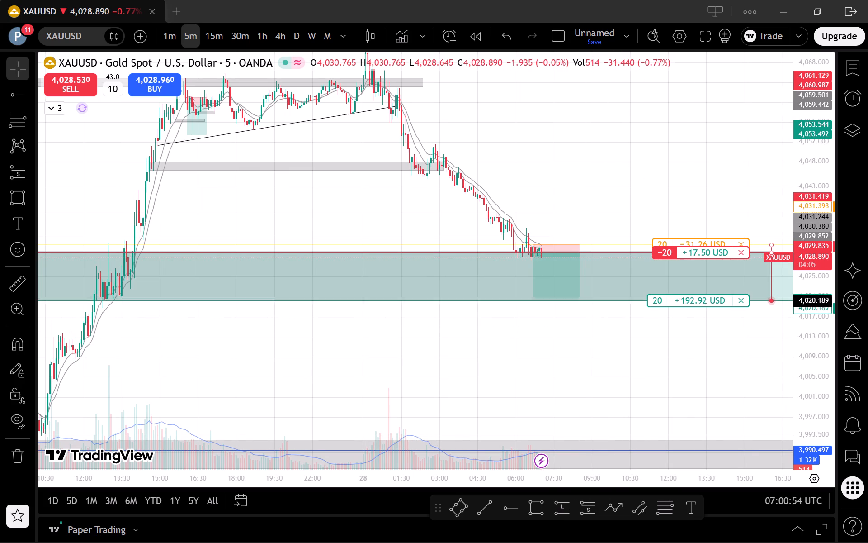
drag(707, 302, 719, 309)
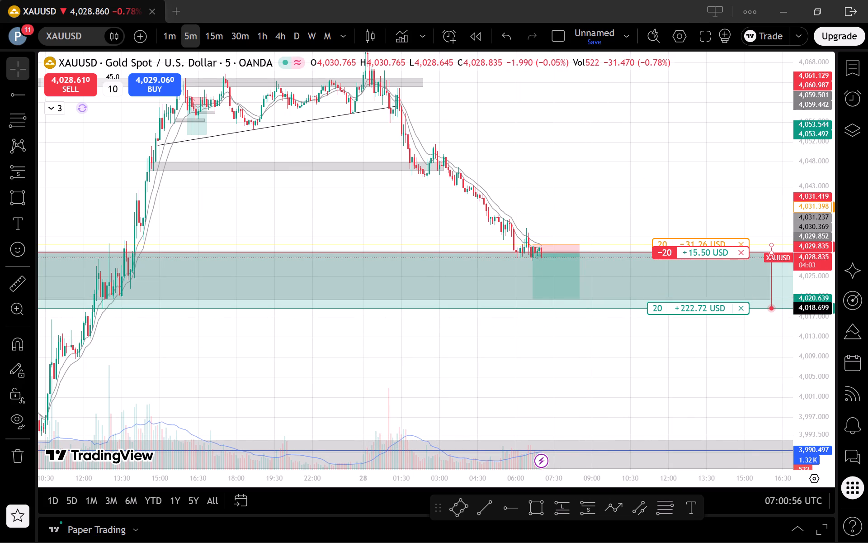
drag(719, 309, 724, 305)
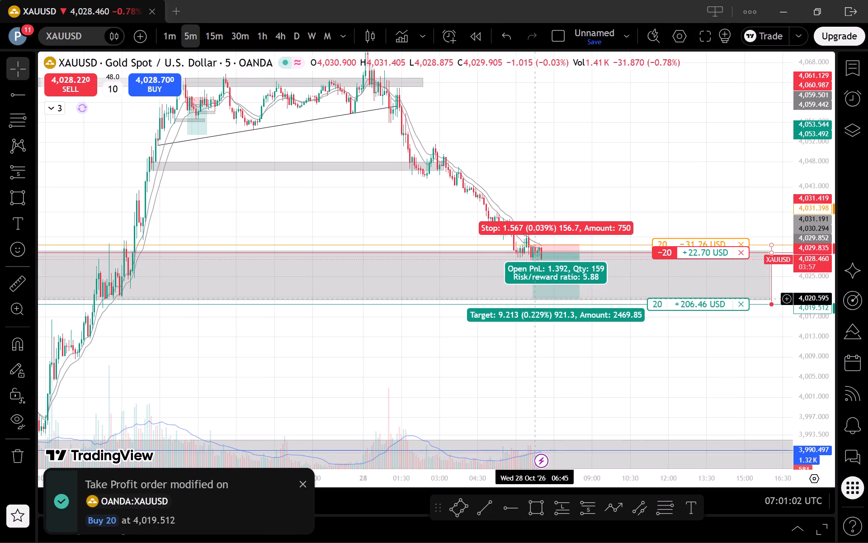
Unlock the short position drawing and lower its target to 4,019.512, matching the take profit order.
click(560, 290)
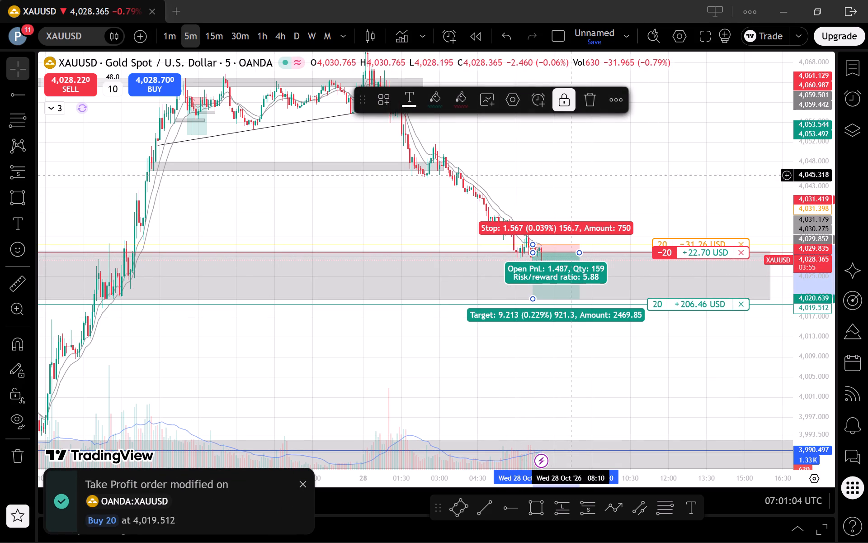
click(560, 101)
drag(532, 300, 533, 308)
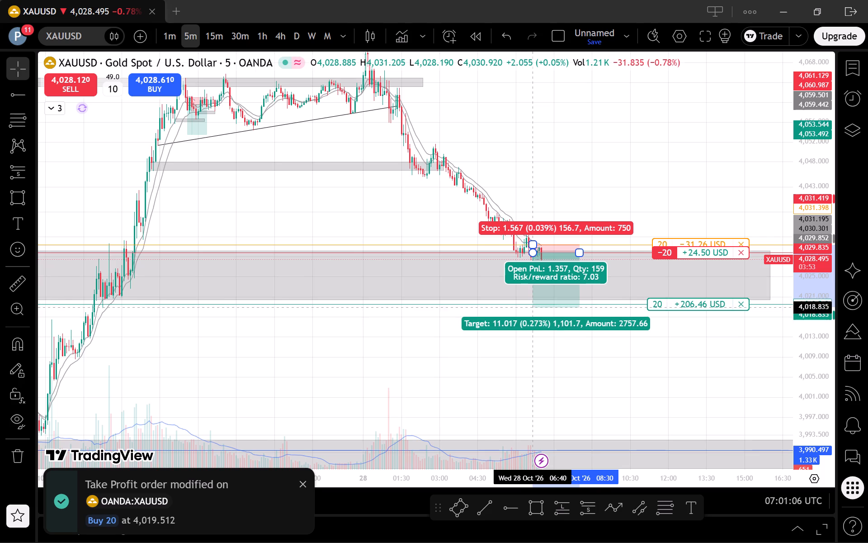
drag(533, 308, 568, 303)
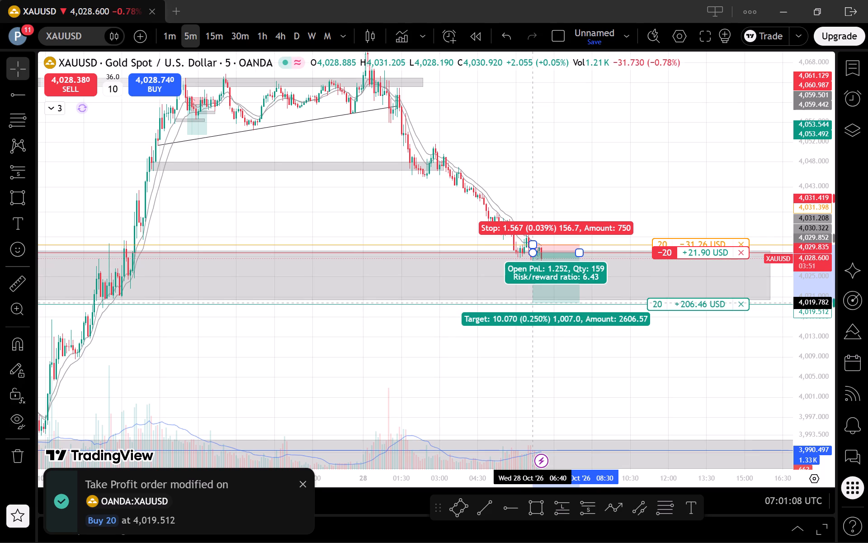
drag(568, 303, 573, 304)
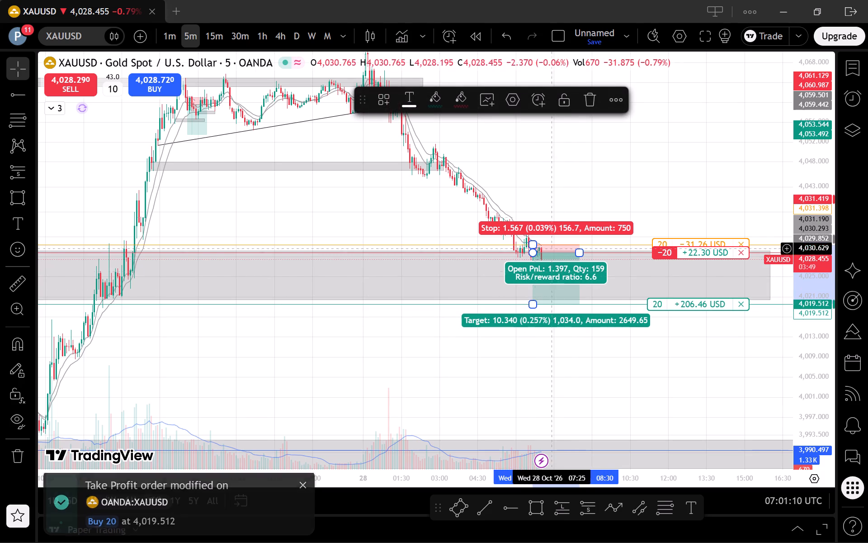
click(566, 83)
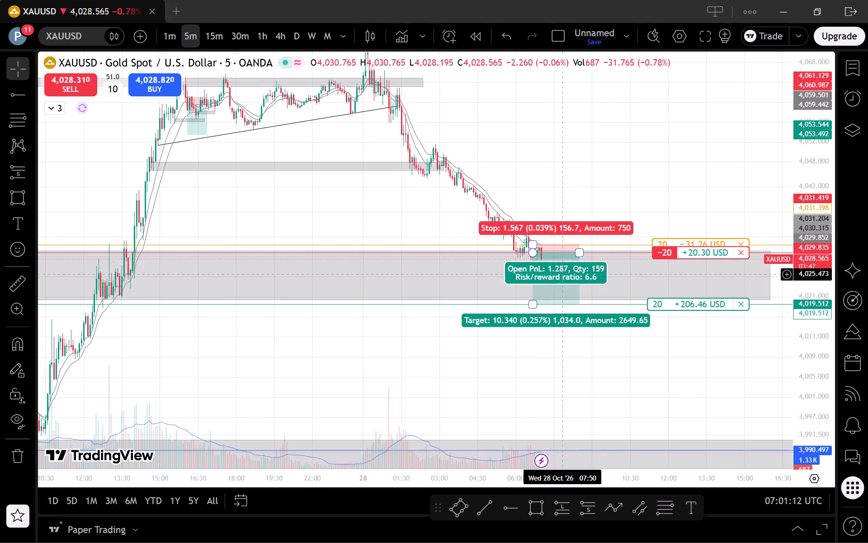
Extend the short position drawing's end time to about 08:55 on 28 October.
scroll(626, 381, up, 5)
drag(545, 387, 671, 387)
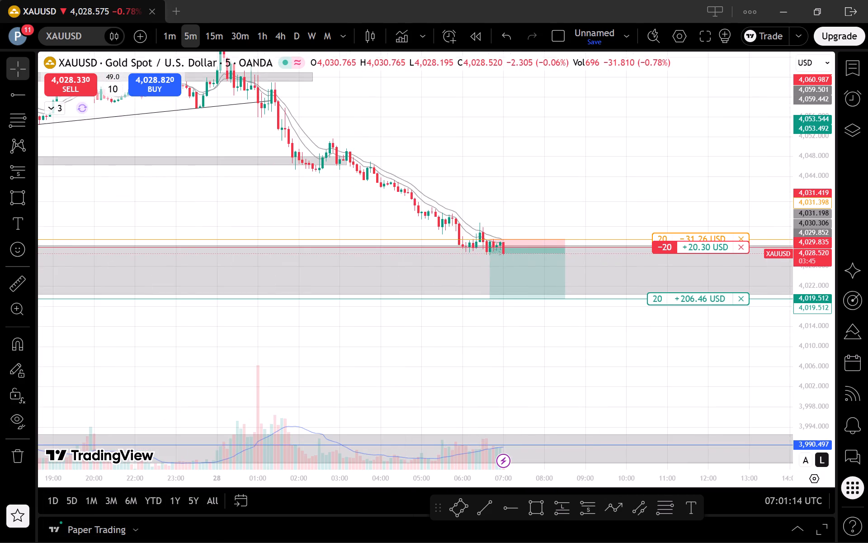
drag(828, 410, 764, 48)
scroll(674, 155, up, 2)
scroll(659, 234, up, 1)
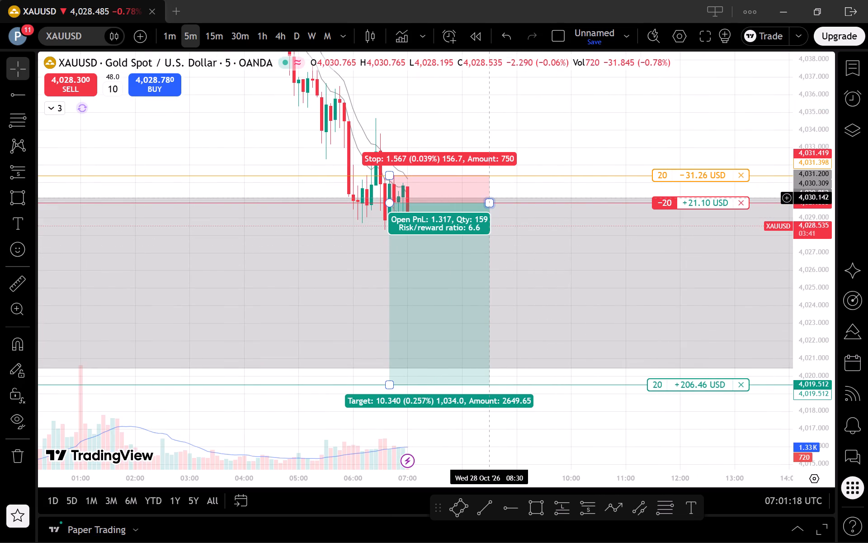
drag(492, 202, 510, 201)
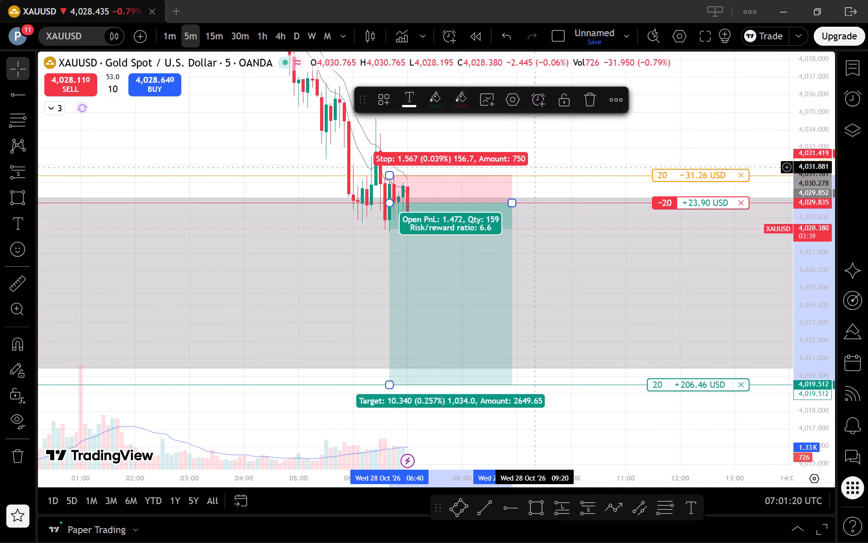
click(541, 162)
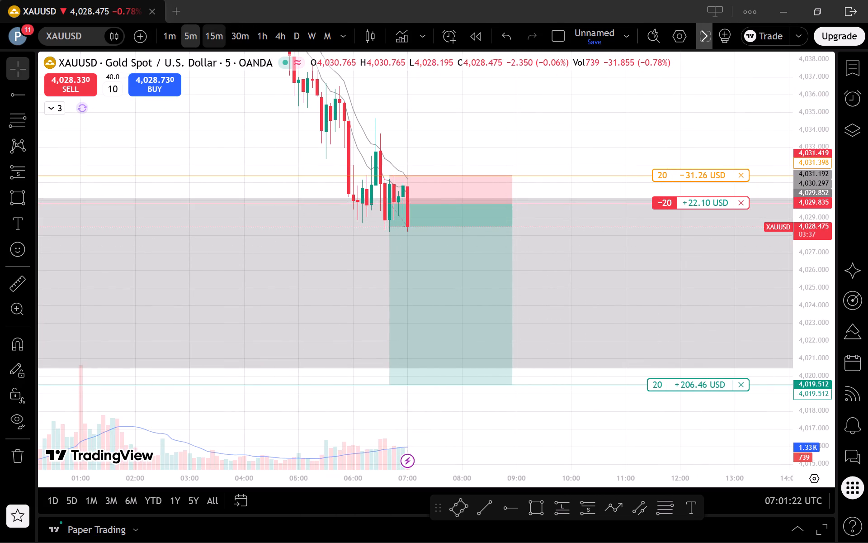
On the 15-minute timeframe, raise the short position drawing's target to 4,020.304, just below the grey zone's lower edge.
click(215, 34)
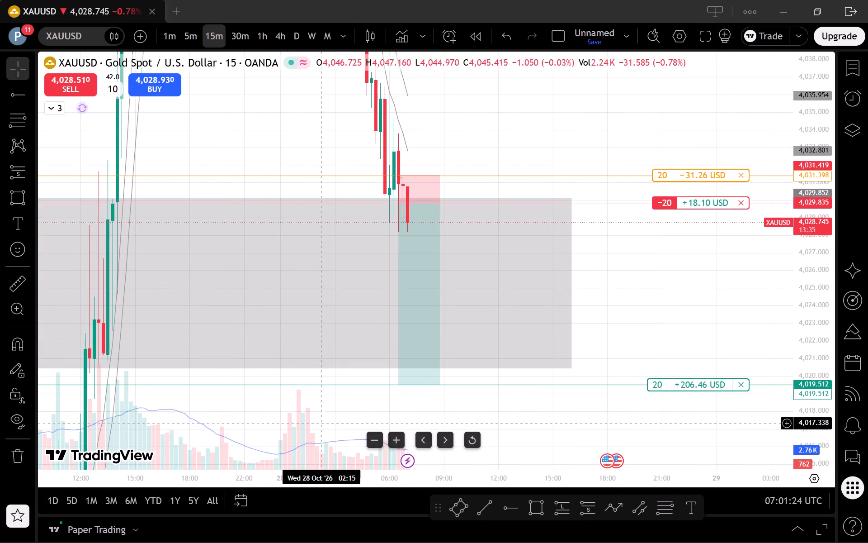
drag(350, 417, 405, 373)
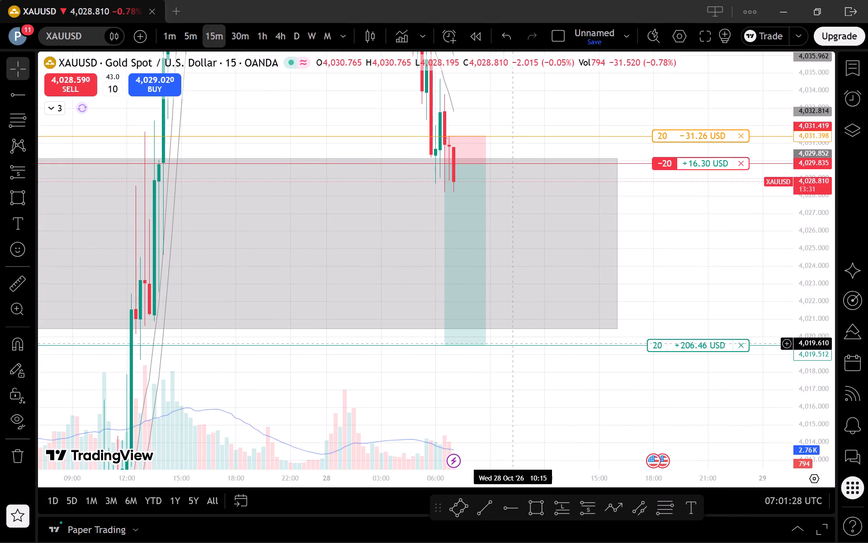
click(443, 345)
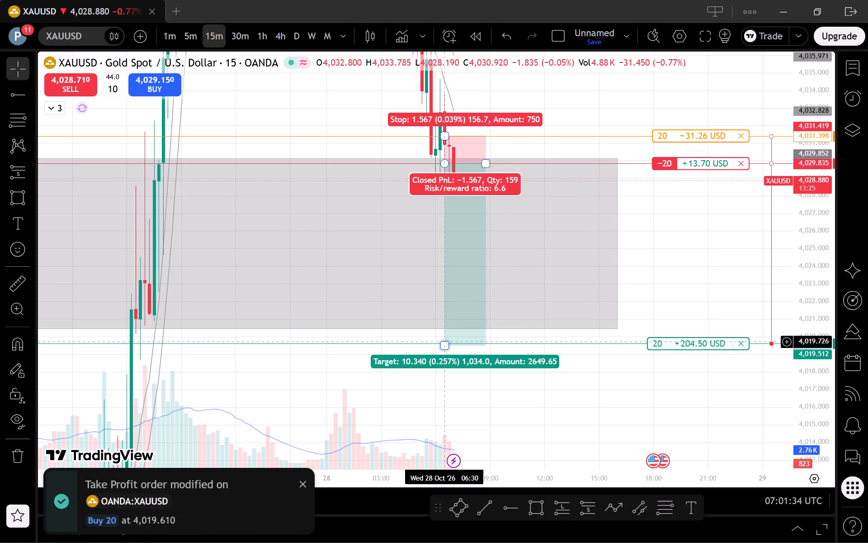
drag(445, 342, 464, 338)
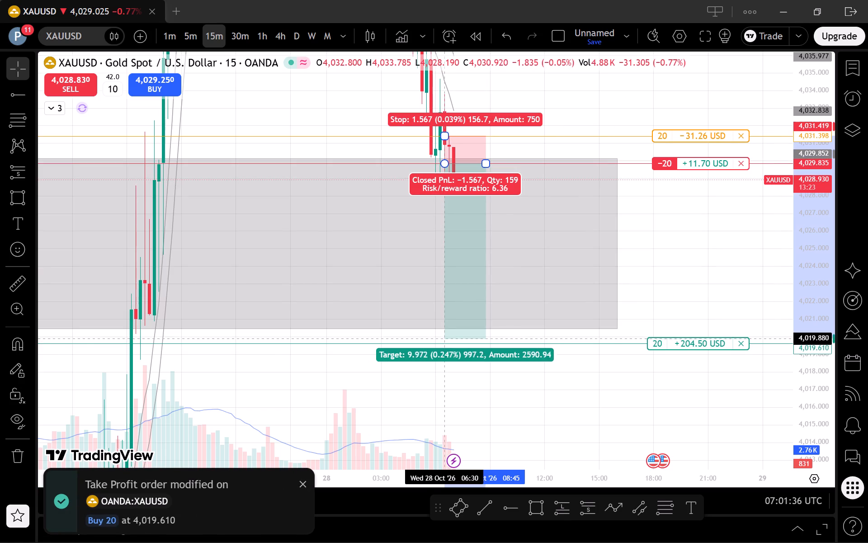
drag(464, 338, 488, 332)
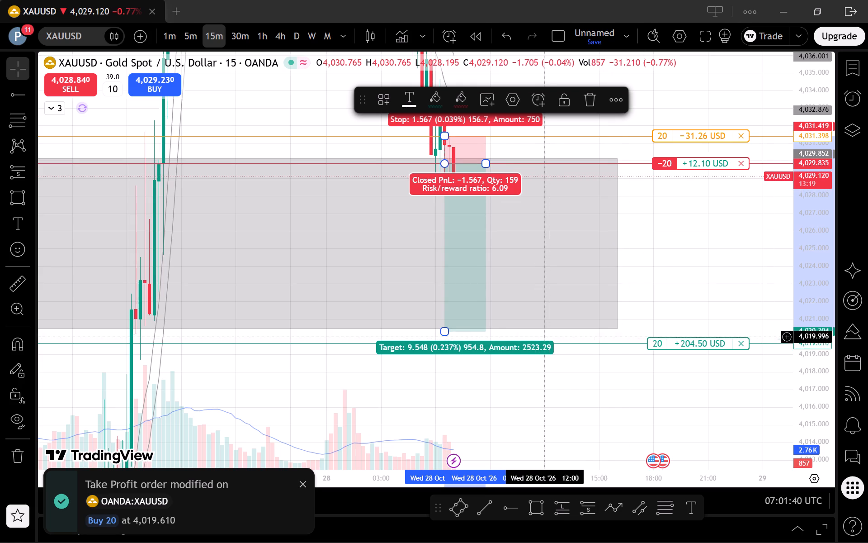
Raise the short's take profit order to 4,020.304, matching the position drawing's target.
drag(662, 343, 693, 334)
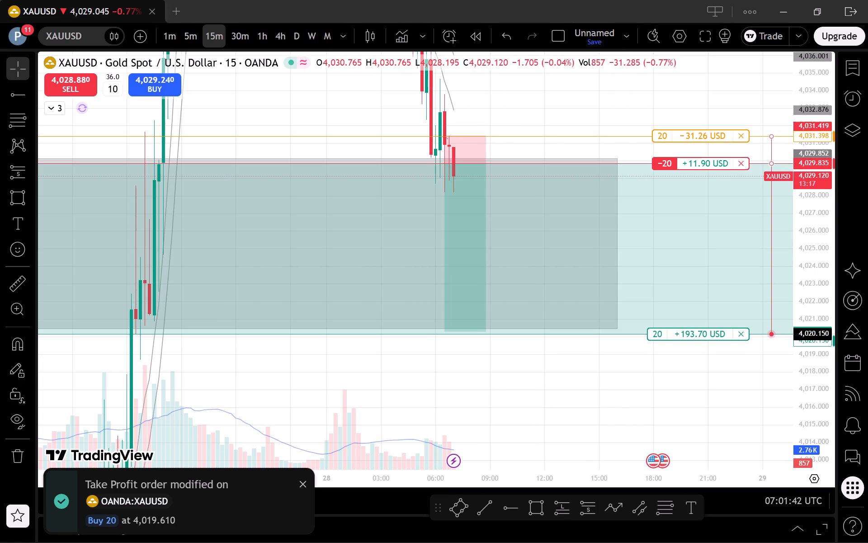
drag(693, 334, 708, 331)
Review the latest candles around the short's entry and stop on the 5-minute and 1-minute timeframes.
scroll(687, 374, up, 1)
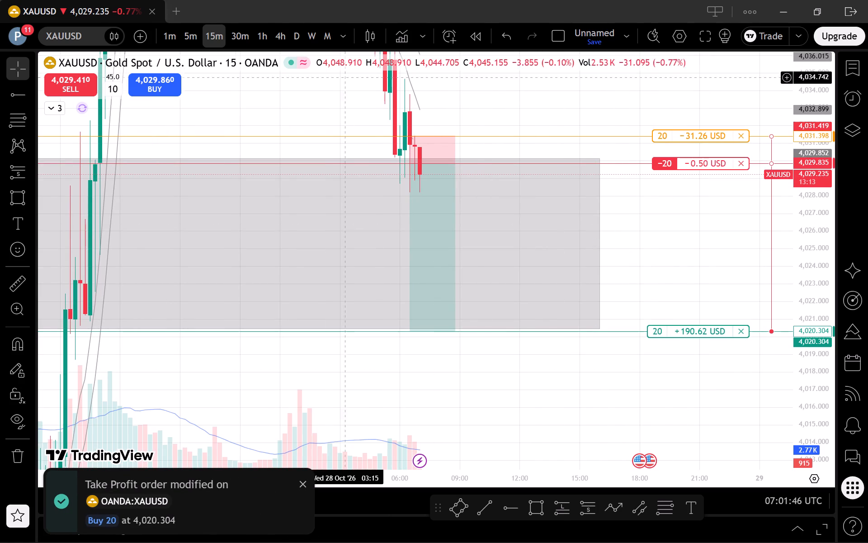
click(178, 38)
click(190, 38)
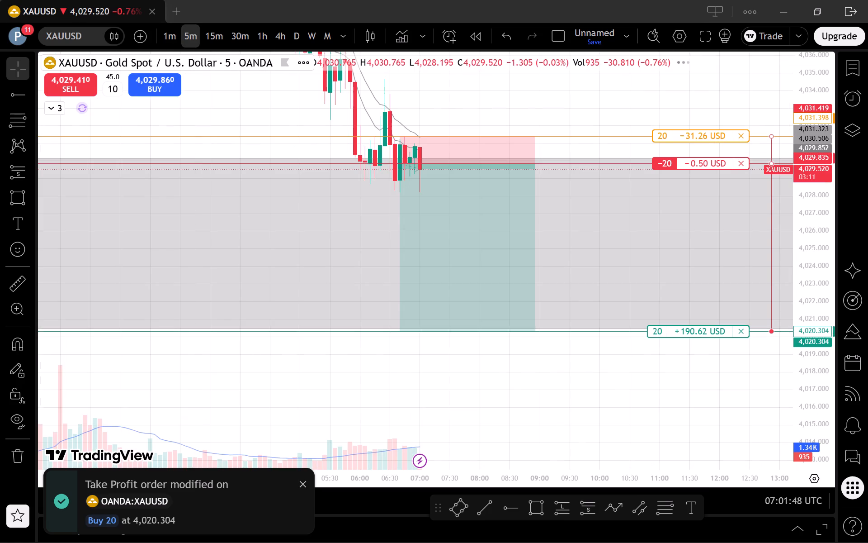
click(174, 33)
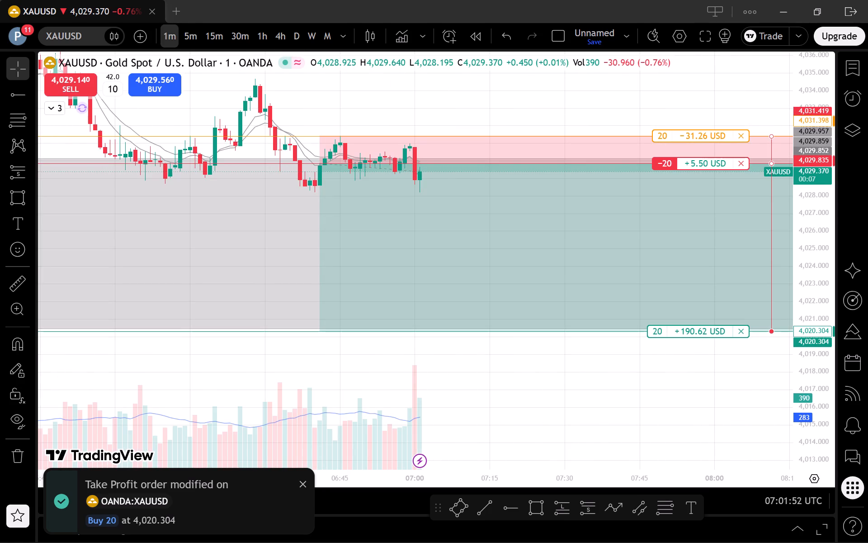
scroll(479, 411, down, 3)
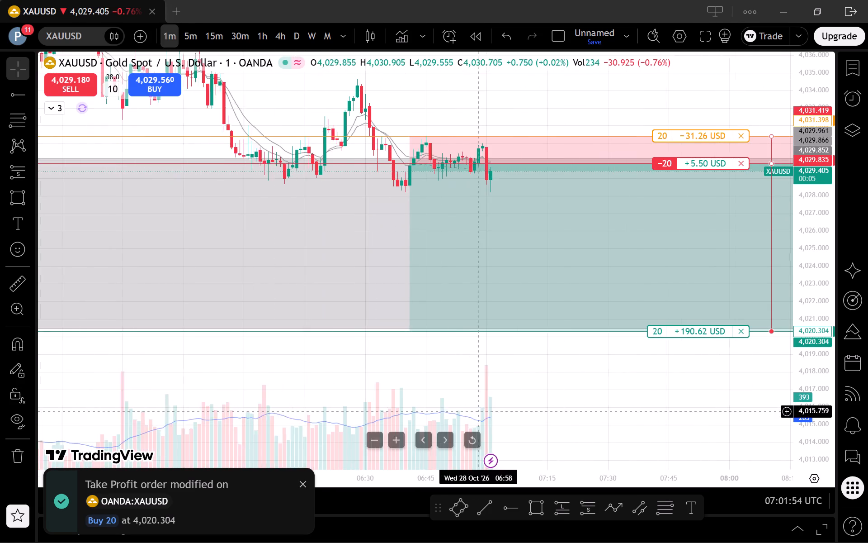
Examine the recent candles against the short's entry, stop and target levels on the 1-minute and 5-minute timeframes.
drag(545, 406, 378, 388)
scroll(510, 392, down, 2)
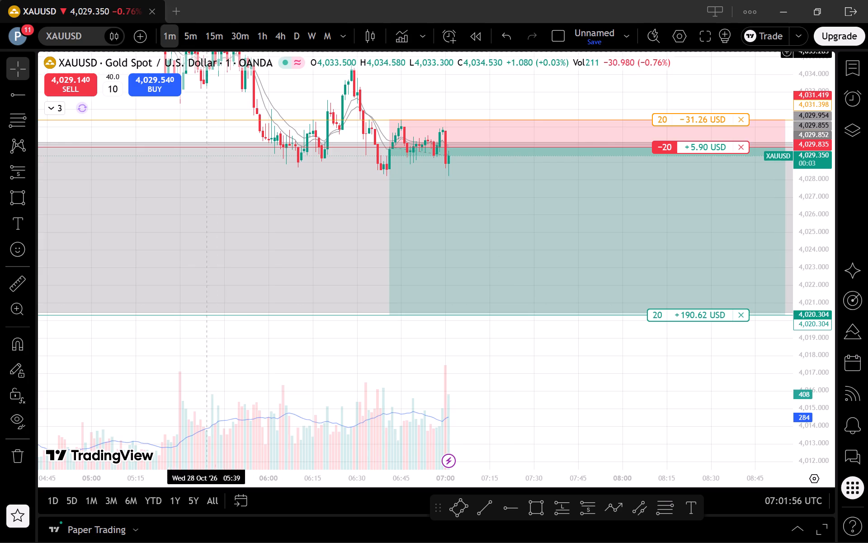
click(200, 33)
scroll(606, 302, up, 1)
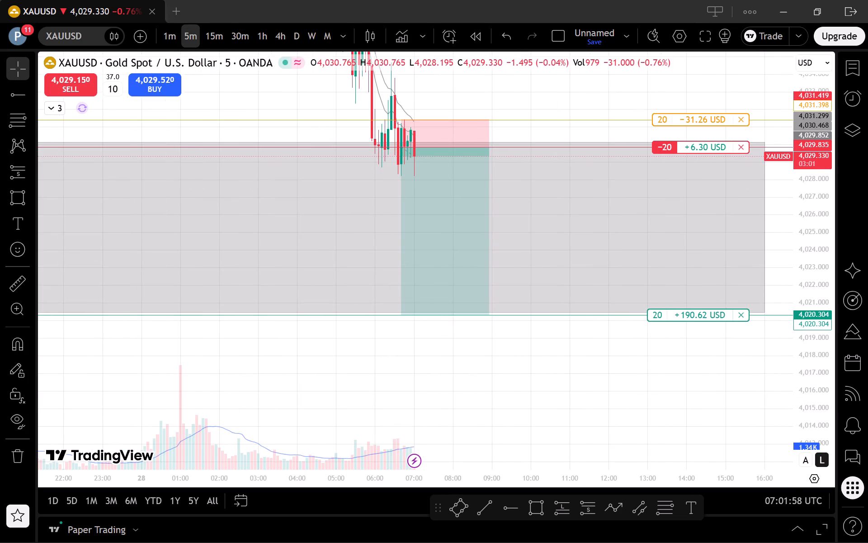
drag(817, 216, 815, 309)
scroll(683, 354, down, 2)
drag(641, 362, 549, 400)
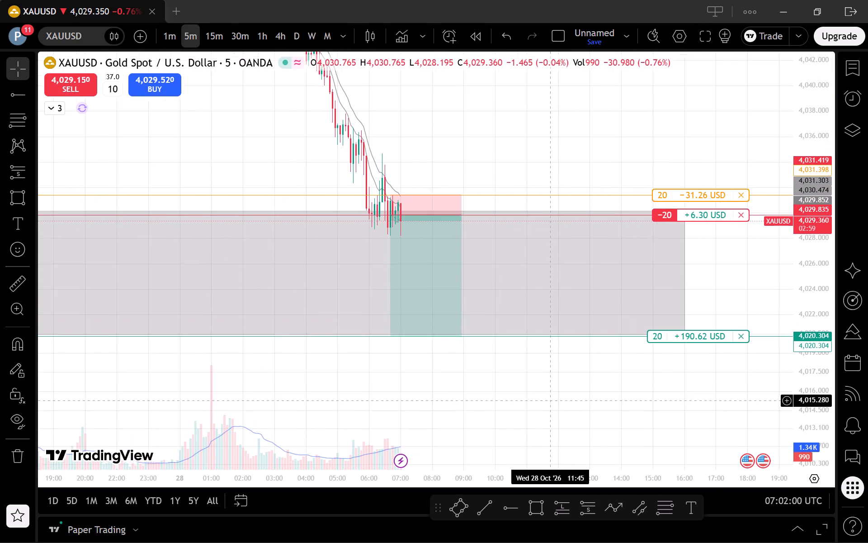
drag(549, 400, 578, 381)
scroll(570, 358, up, 2)
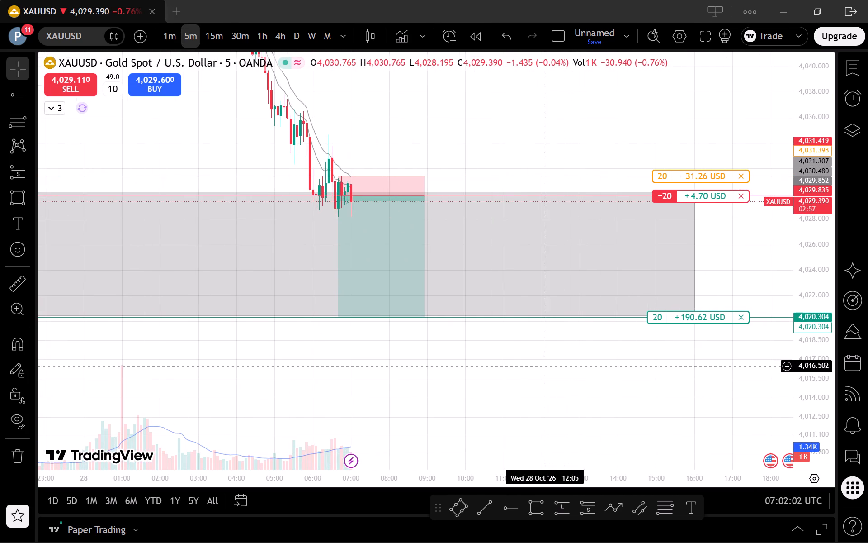
drag(425, 394, 618, 417)
scroll(621, 410, up, 1)
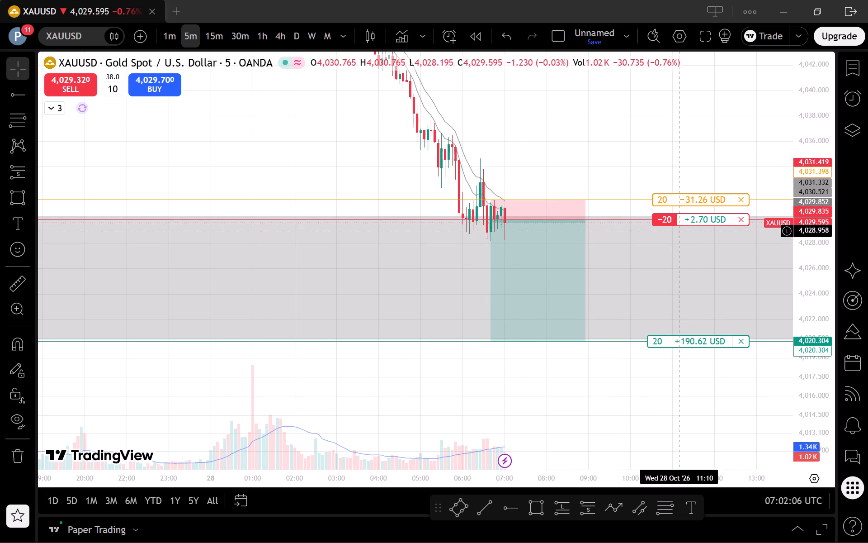
Examine the 1-hour chart's price action around the grey zone and the short, keeping the window maximized.
drag(212, 20, 213, 25)
click(264, 36)
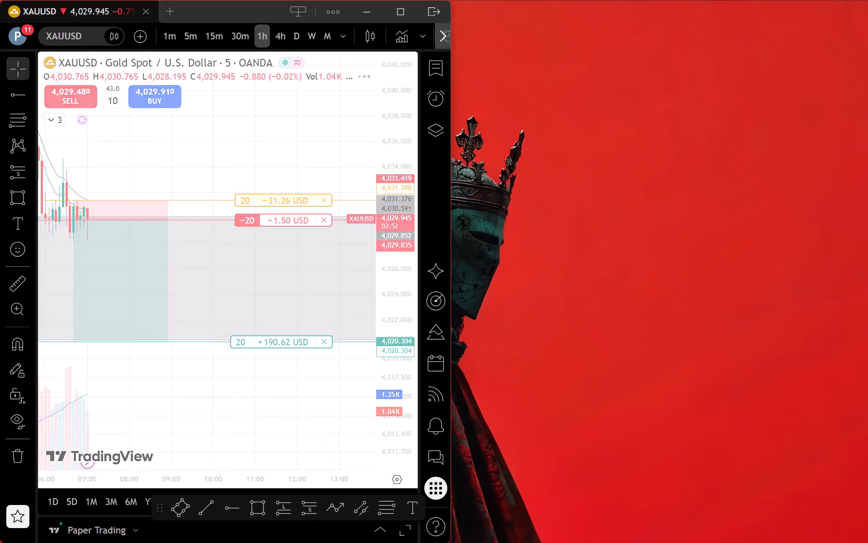
click(409, 14)
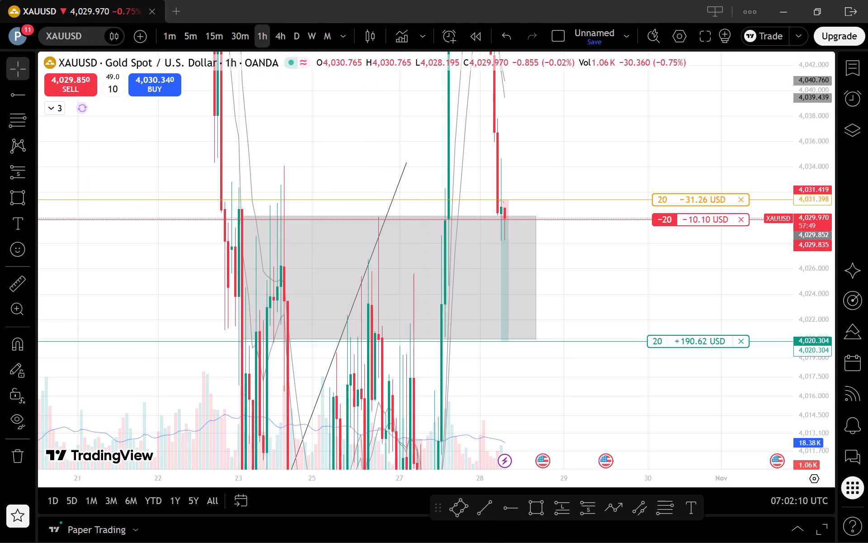
click(204, 0)
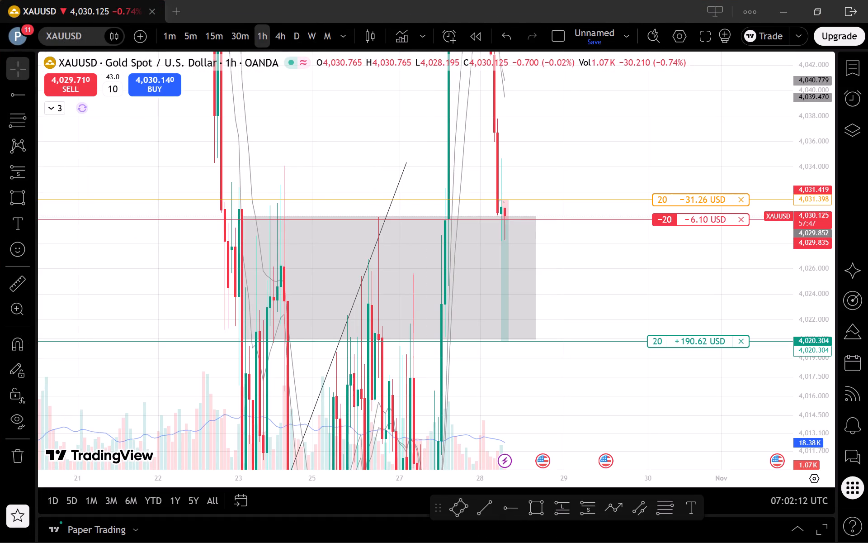
click(214, 18)
scroll(576, 266, up, 2)
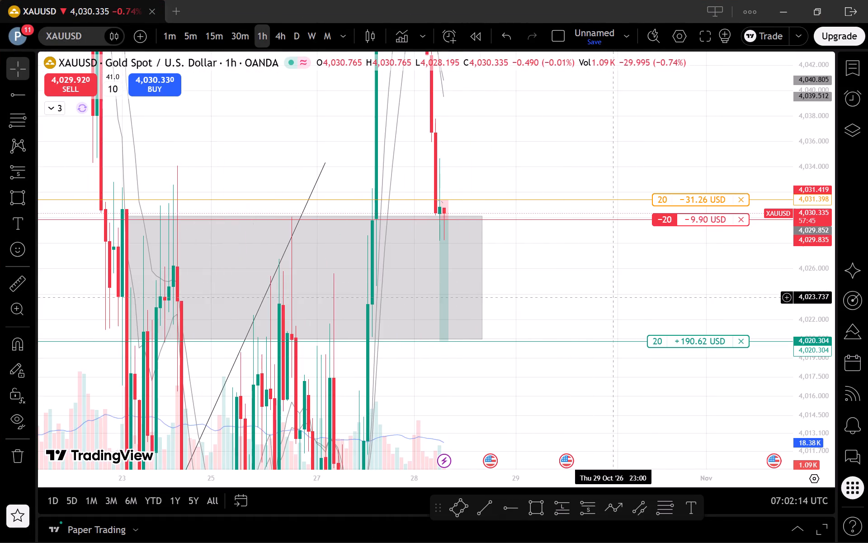
drag(827, 256, 822, 342)
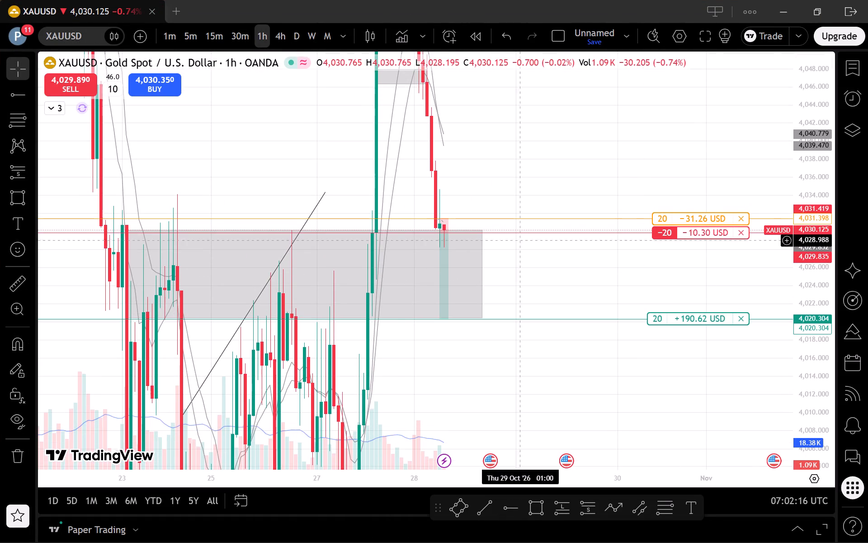
Compare the latest move near the short's entry and the grey zone's upper edge on the 5-minute and 1-minute timeframes.
click(186, 35)
scroll(598, 457, down, 3)
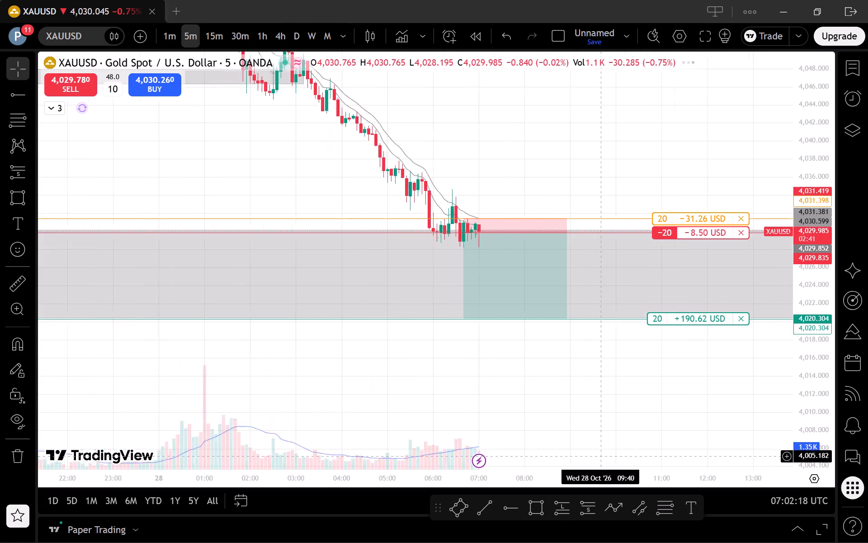
drag(810, 419, 804, 299)
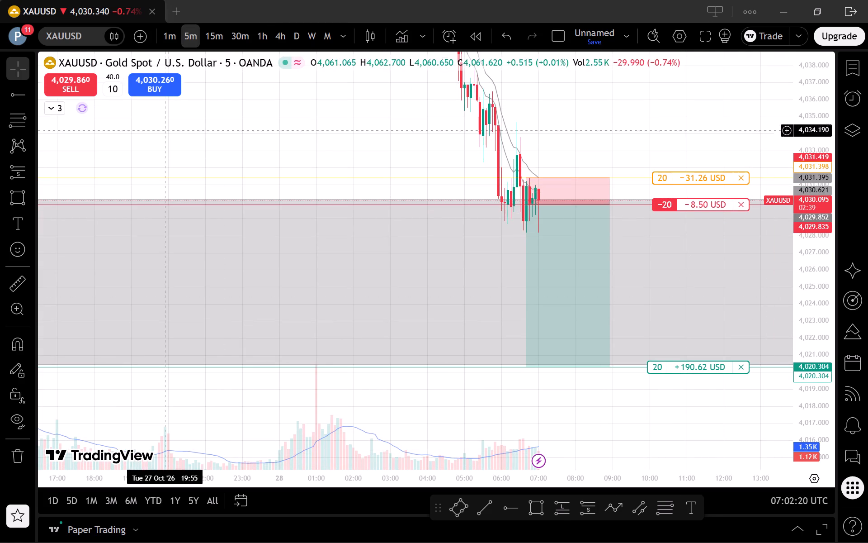
click(168, 36)
scroll(460, 404, up, 3)
scroll(541, 438, down, 1)
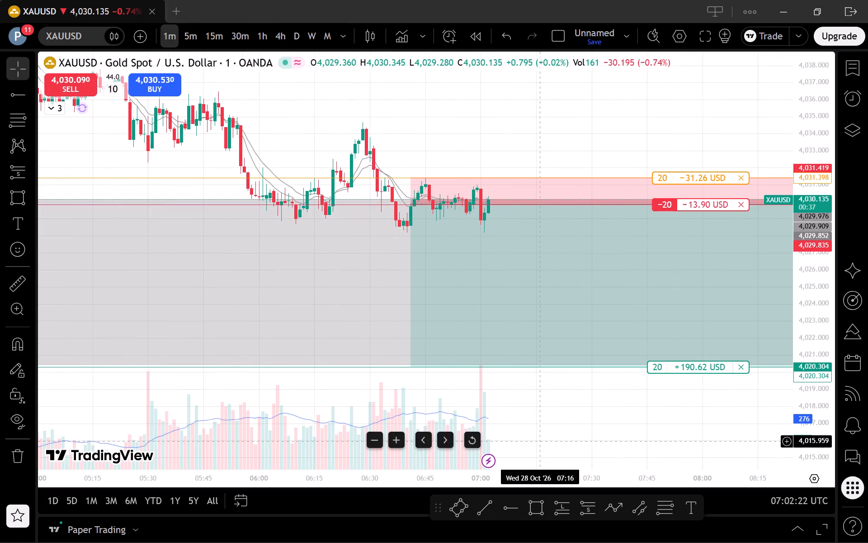
drag(586, 422, 314, 445)
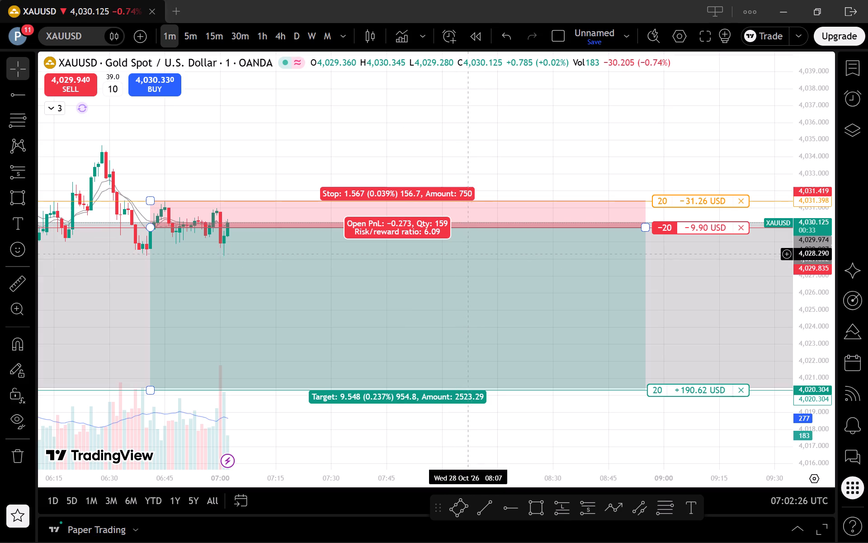
scroll(482, 396, down, 3)
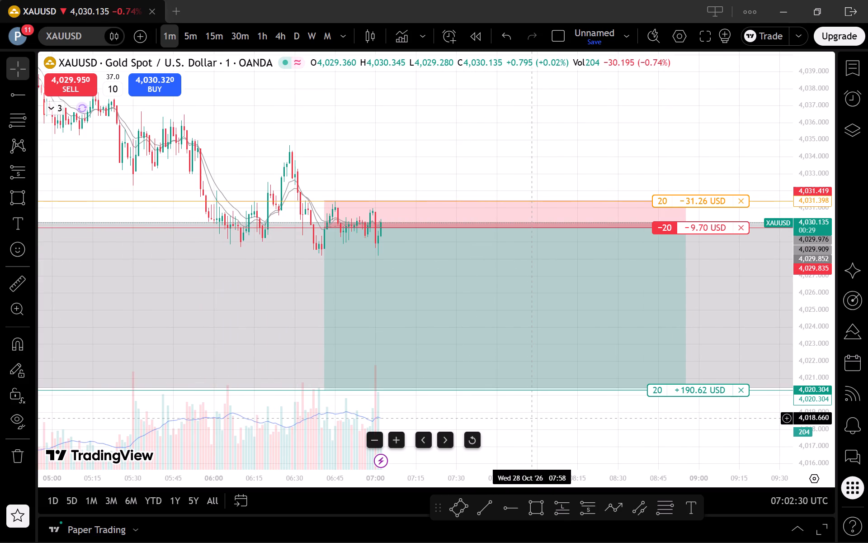
Check the decline into the grey zone and the current candle near the short's entry on the 5-minute timeframe.
click(193, 38)
scroll(669, 363, up, 2)
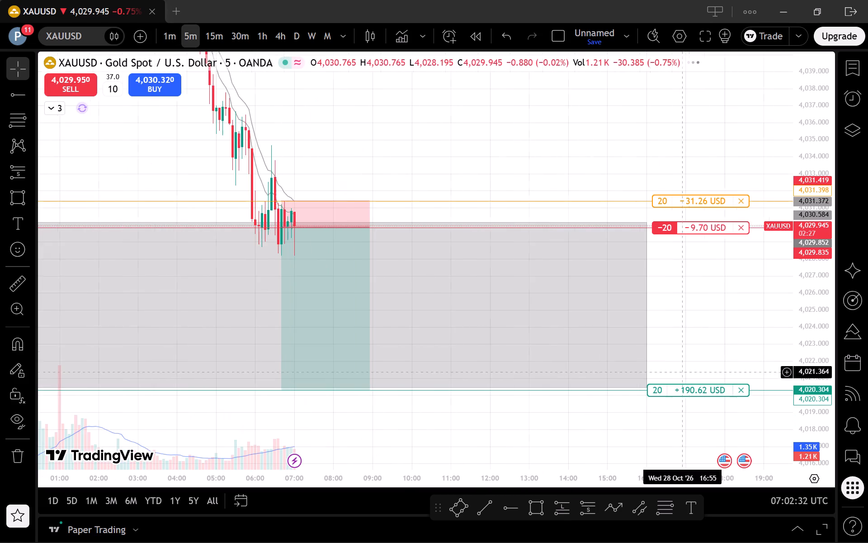
drag(821, 256, 816, 341)
drag(547, 407, 760, 408)
scroll(696, 395, up, 1)
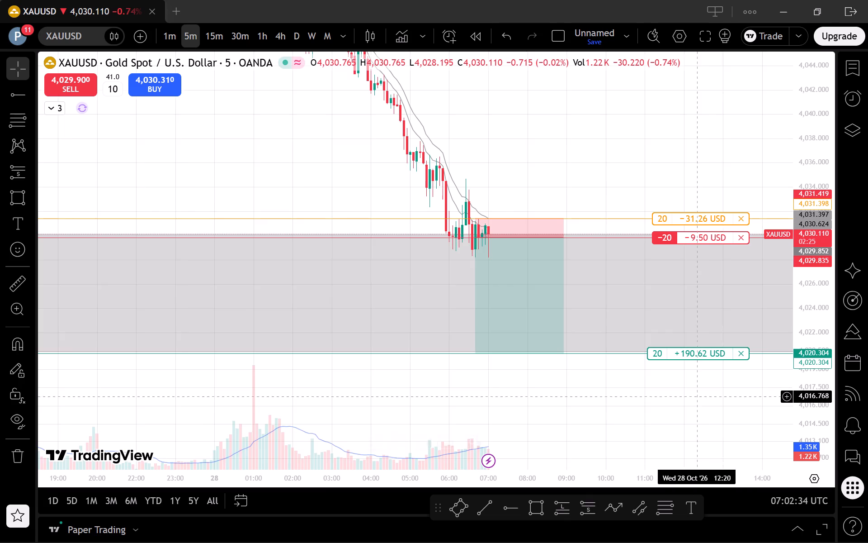
scroll(696, 395, up, 1)
drag(643, 407, 604, 400)
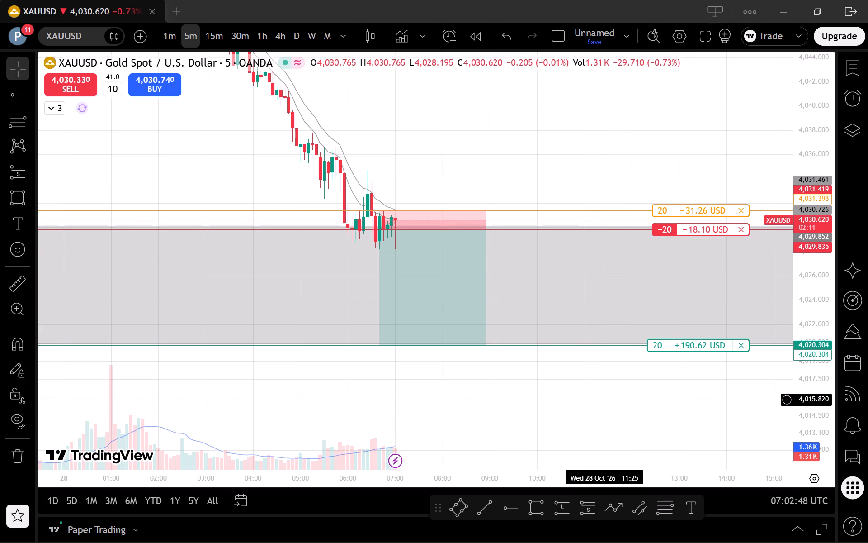
Monitor the latest candles between the short's entry and stop loss on the 1-minute timeframe.
click(167, 35)
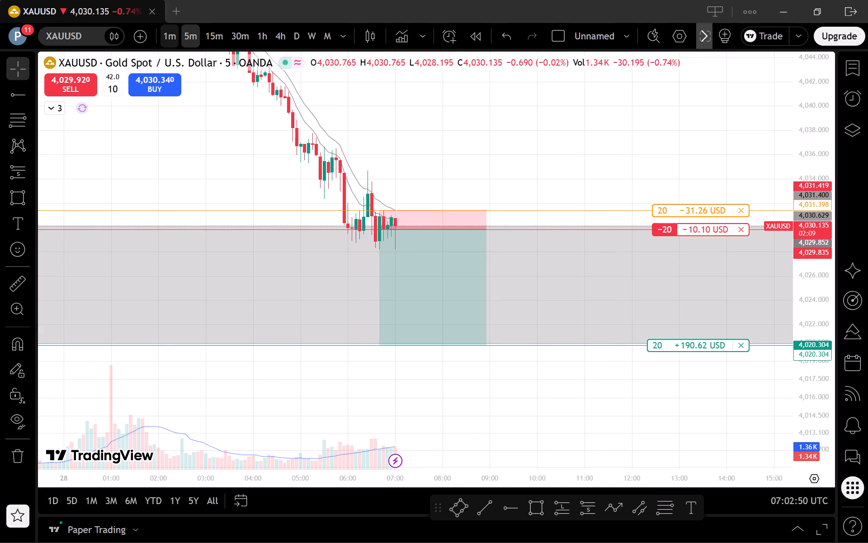
scroll(505, 372, down, 1)
drag(546, 409, 470, 418)
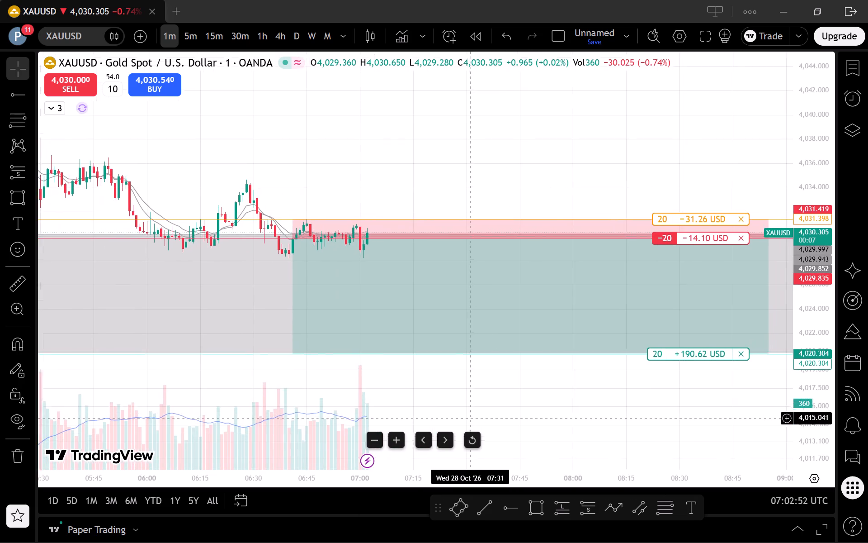
drag(470, 418, 468, 417)
scroll(533, 414, down, 3)
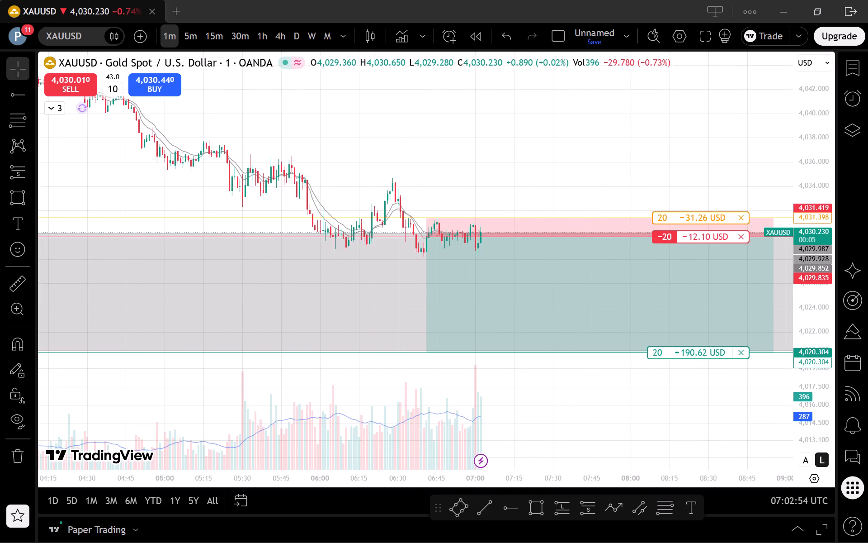
drag(832, 445, 831, 384)
scroll(675, 422, up, 1)
click(639, 451)
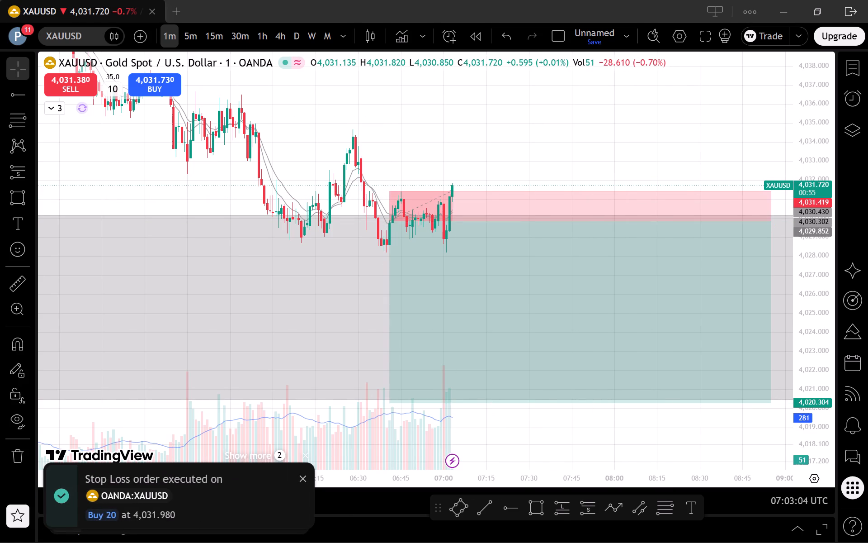
Examine price around the short position drawing's stop area on the 5-minute timeframe.
click(193, 35)
drag(821, 228, 821, 348)
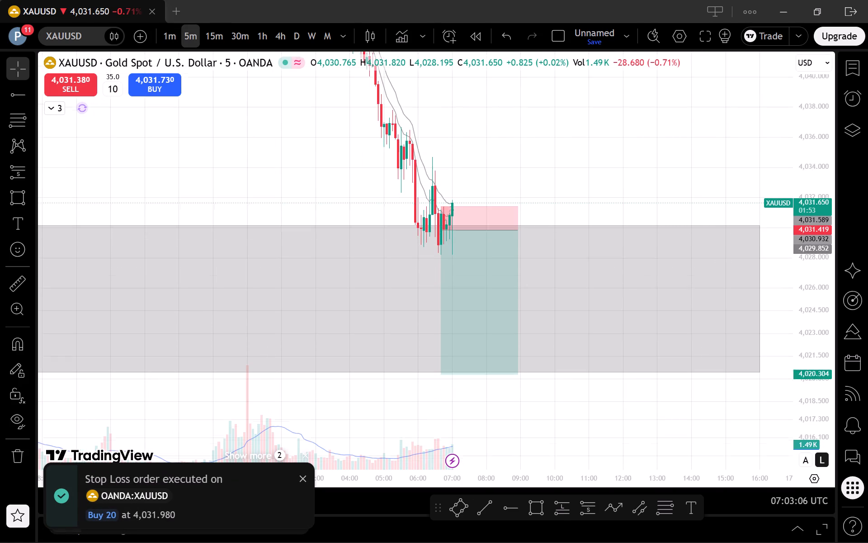
drag(821, 348, 819, 352)
scroll(693, 378, up, 1)
drag(591, 392, 705, 390)
scroll(717, 407, up, 2)
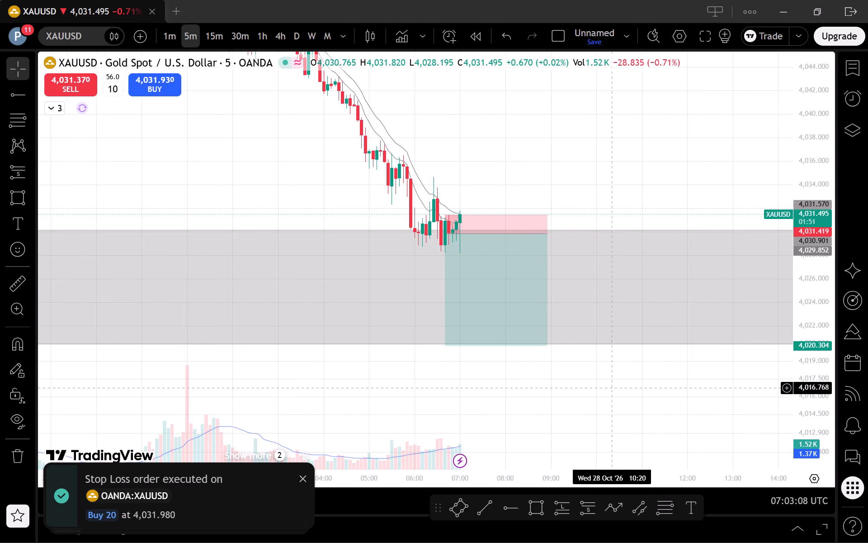
drag(614, 389, 636, 404)
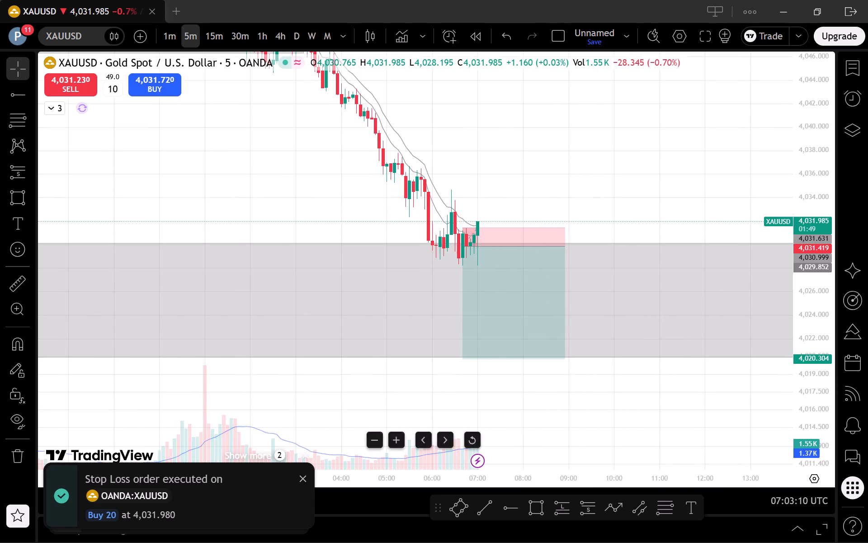
Dismiss the order notification and check the Paper Trading account's trade history, returning to the chart.
click(307, 478)
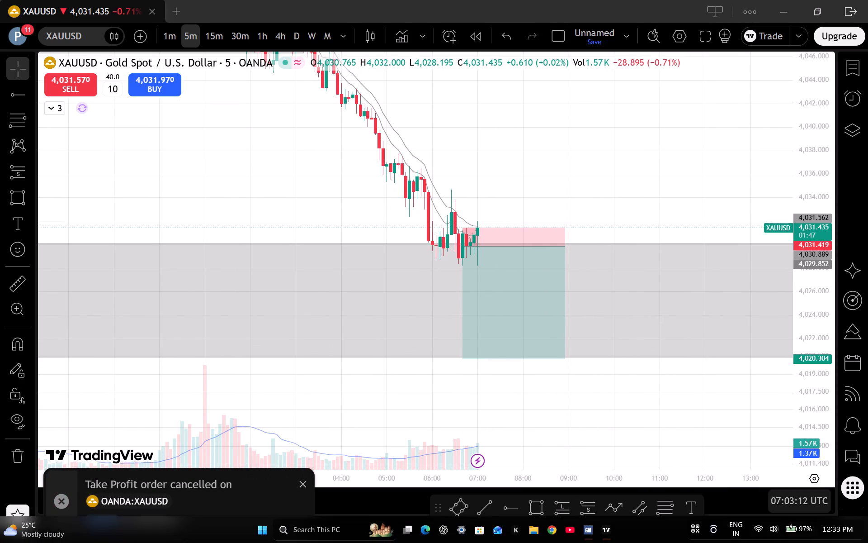
click(817, 524)
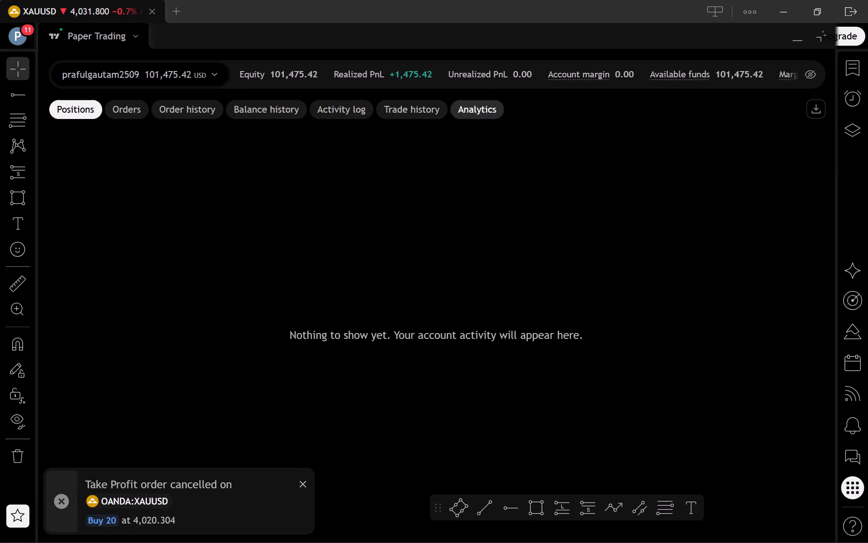
click(421, 101)
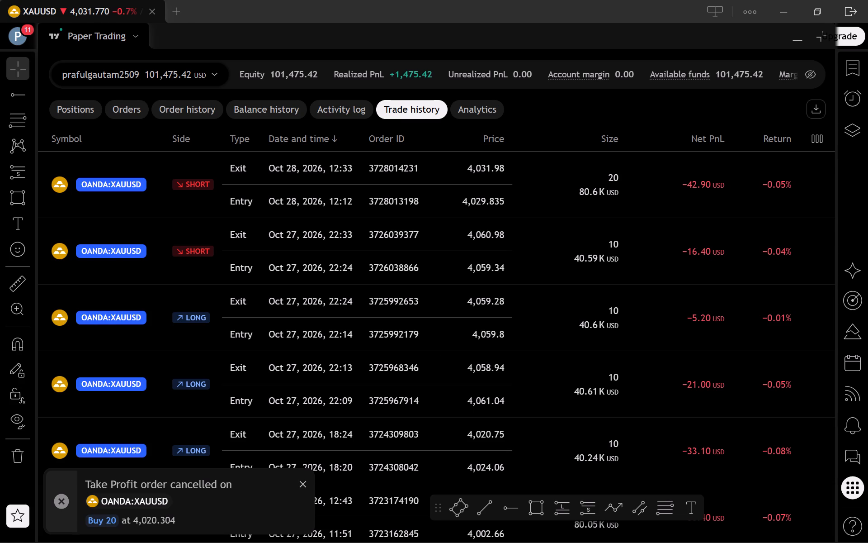
click(804, 39)
Examine the wider decline, both grey zones and price around the short position drawing on the 1-minute and 5-minute timeframes.
click(178, 30)
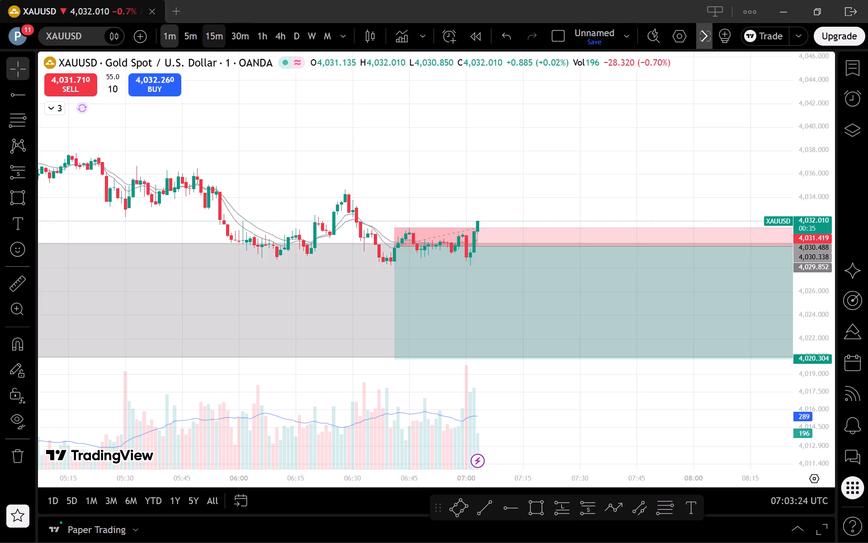
click(193, 30)
drag(805, 236, 813, 321)
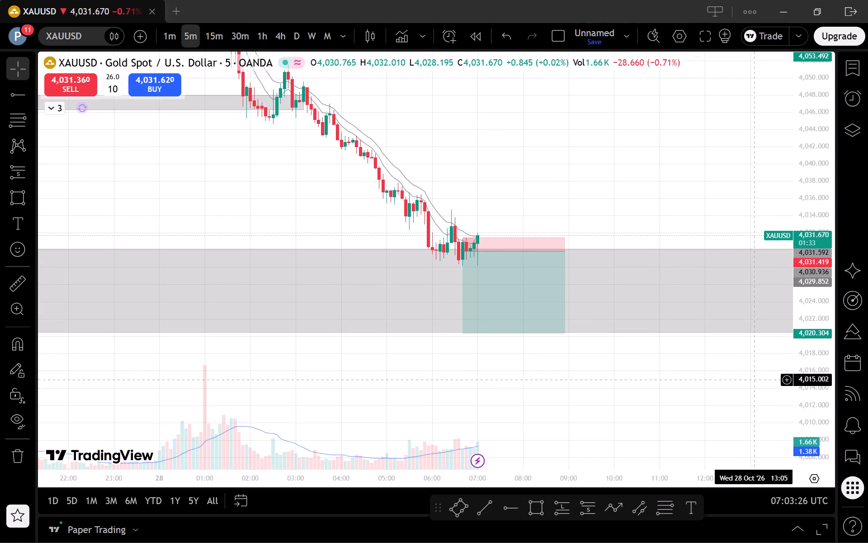
scroll(731, 397, down, 4)
drag(577, 409, 709, 410)
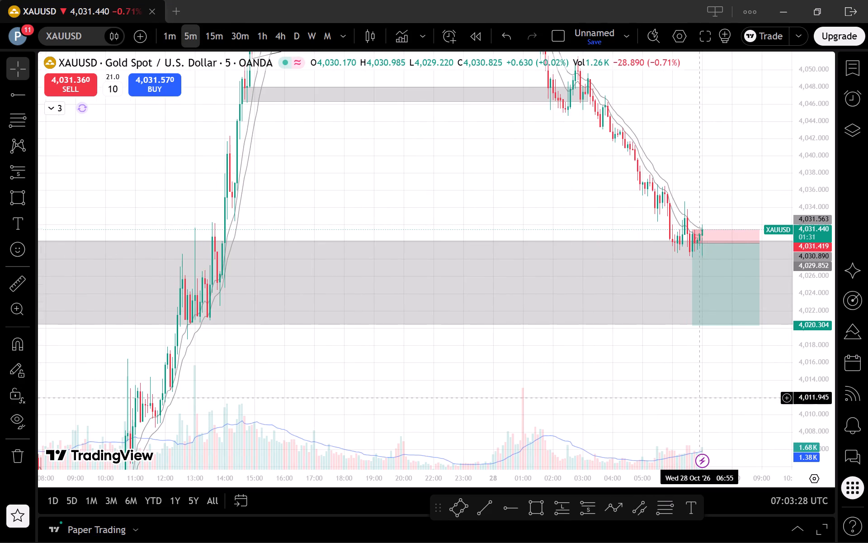
scroll(722, 376, up, 4)
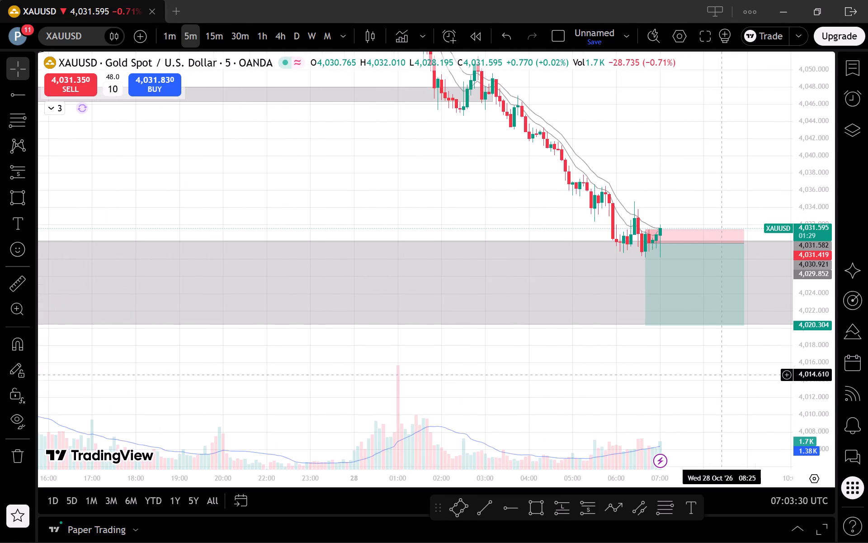
drag(668, 387, 615, 387)
drag(807, 380, 804, 376)
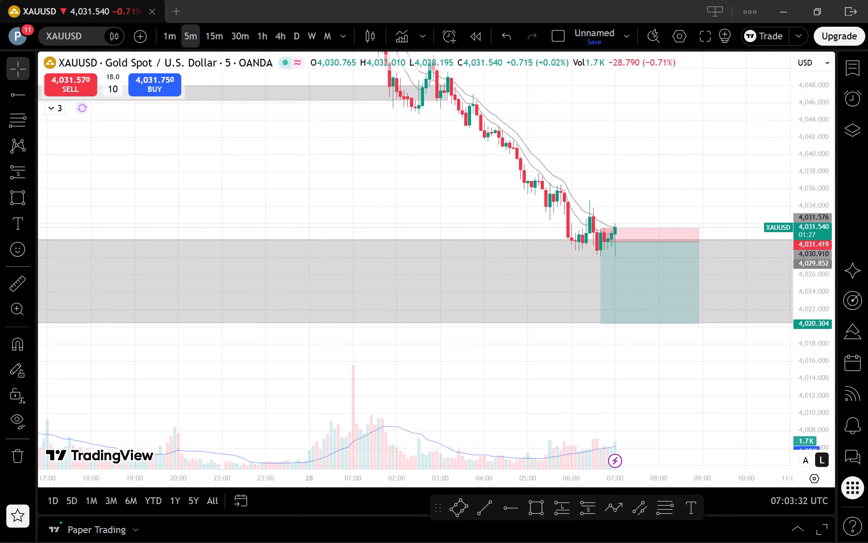
drag(804, 376, 798, 350)
drag(734, 405, 726, 410)
drag(709, 428, 667, 438)
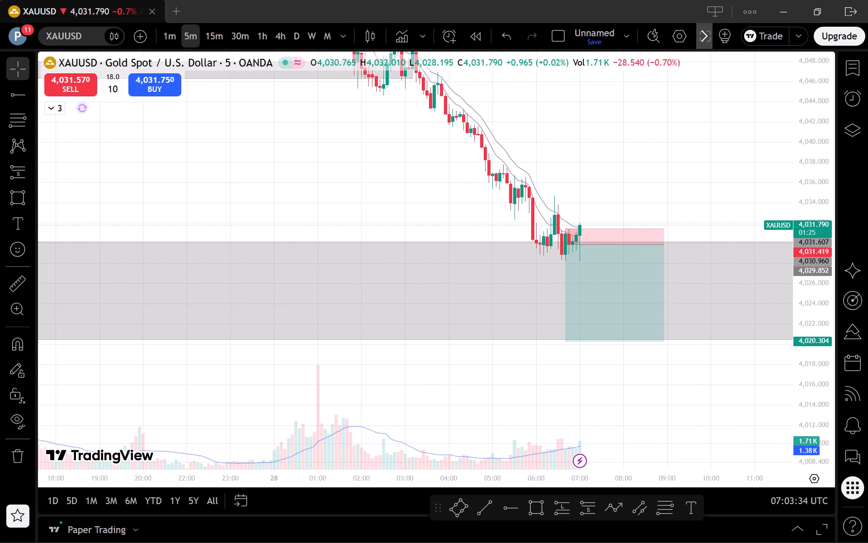
click(160, 33)
drag(666, 163, 575, 186)
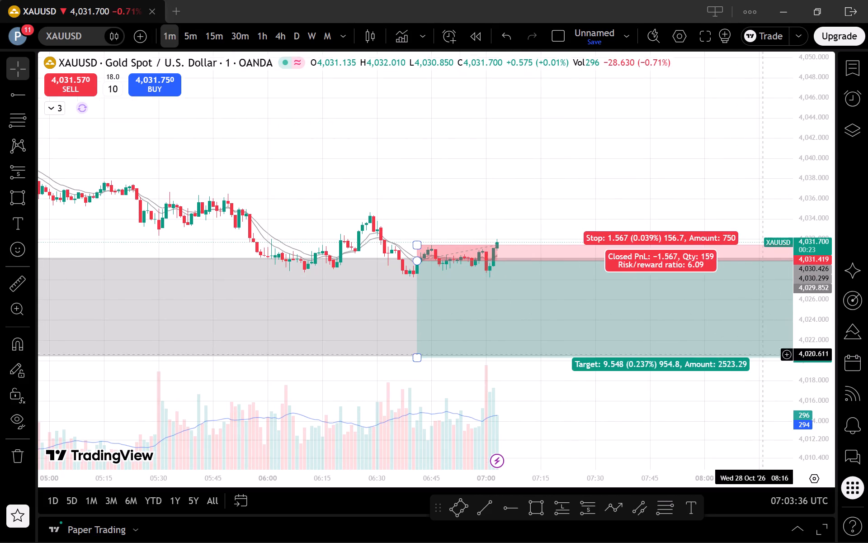
Draw a rectangle zone at the 06:27 swing high, from about 4,034.3 down to 4,033.6 and extending to about 07:29, on the 1-minute chart.
drag(825, 411, 797, 197)
scroll(698, 157, down, 2)
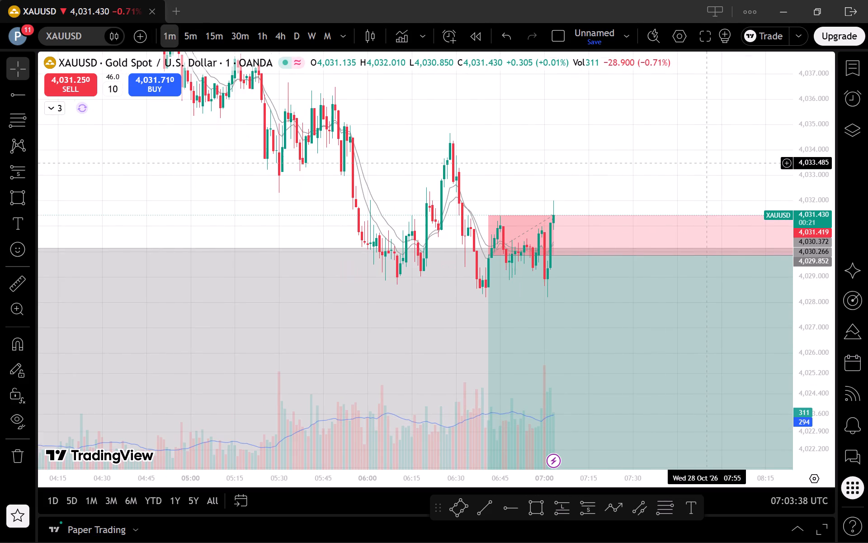
scroll(709, 171, up, 1)
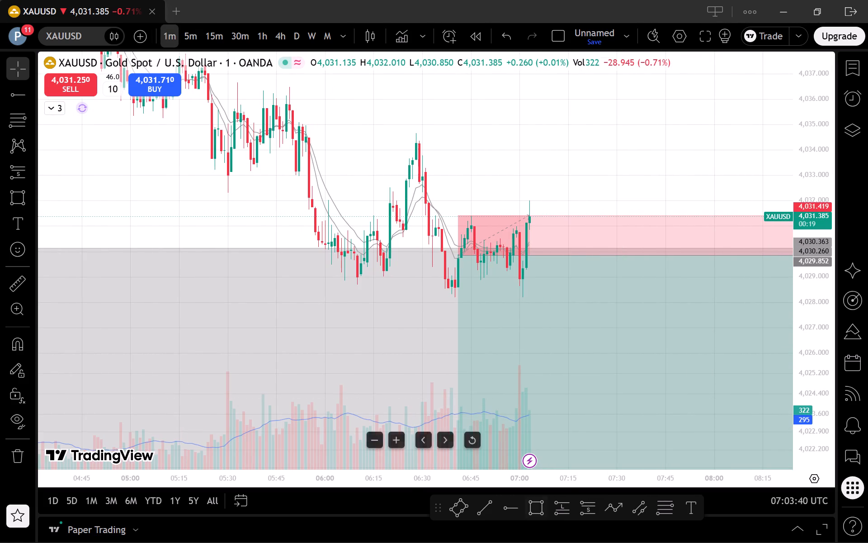
click(542, 504)
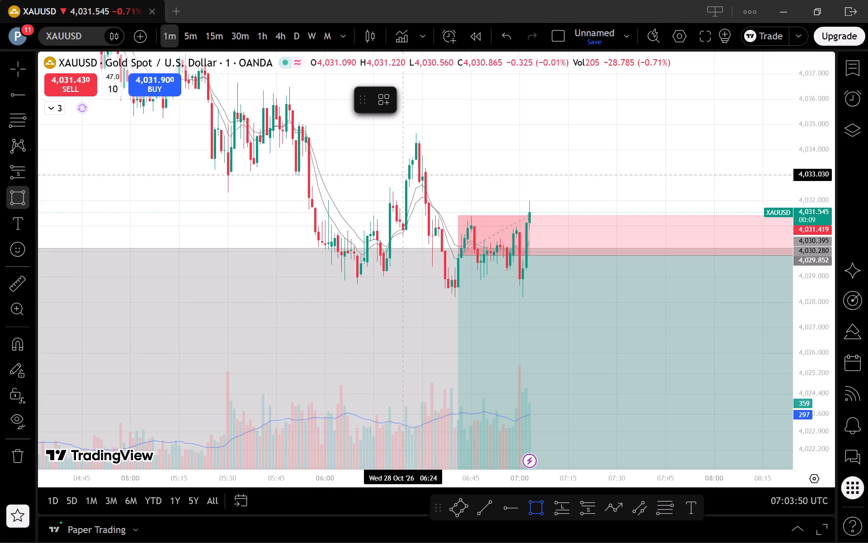
click(412, 143)
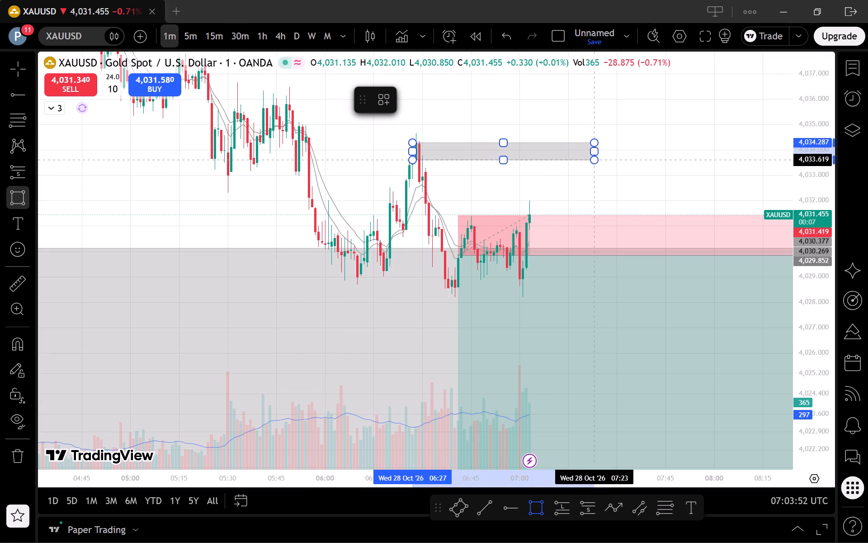
click(615, 161)
click(611, 188)
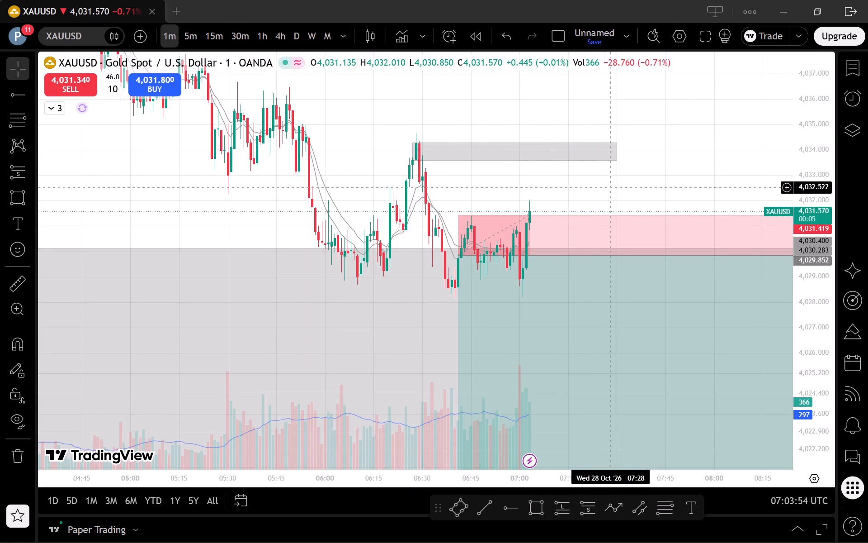
Examine price around the new rectangle and the short position drawing on the 5-minute and 15-minute timeframes, dismissing the advertisement.
click(187, 35)
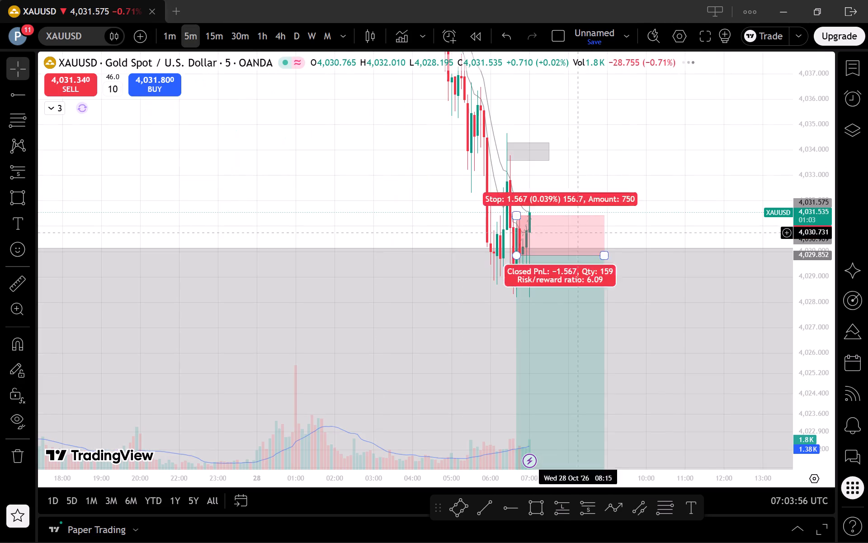
drag(810, 196, 816, 376)
scroll(731, 373, up, 1)
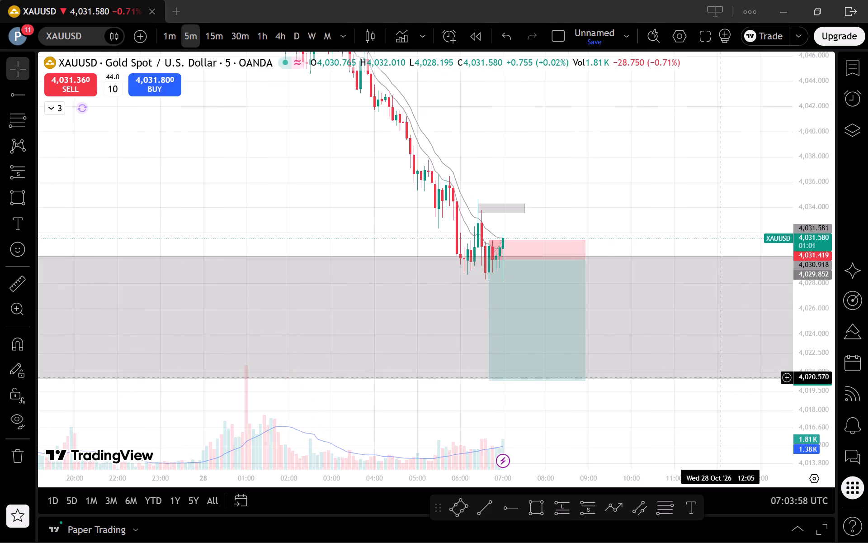
drag(666, 402, 689, 382)
scroll(665, 416, up, 1)
drag(652, 412, 667, 398)
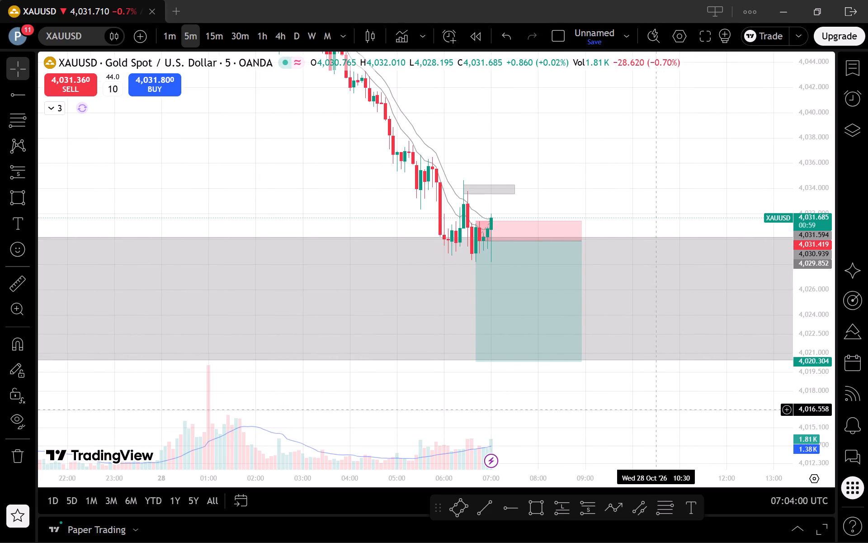
drag(667, 398, 677, 391)
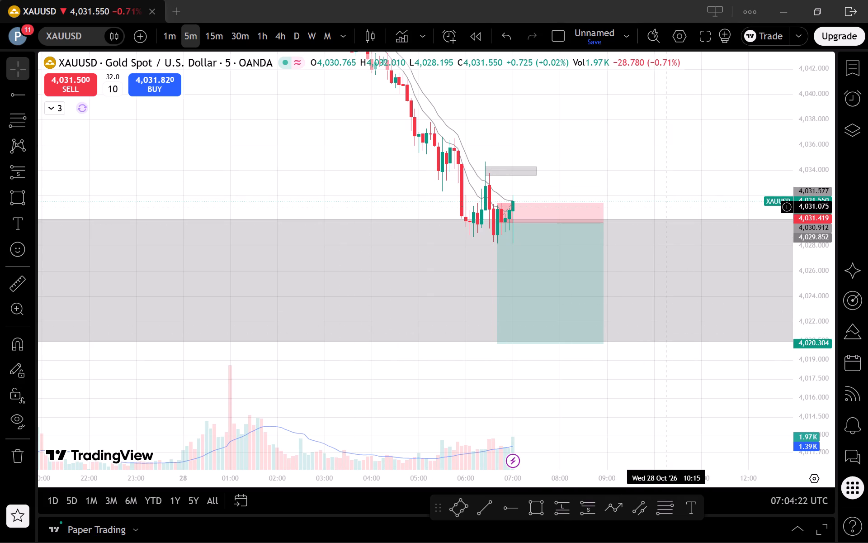
click(206, 43)
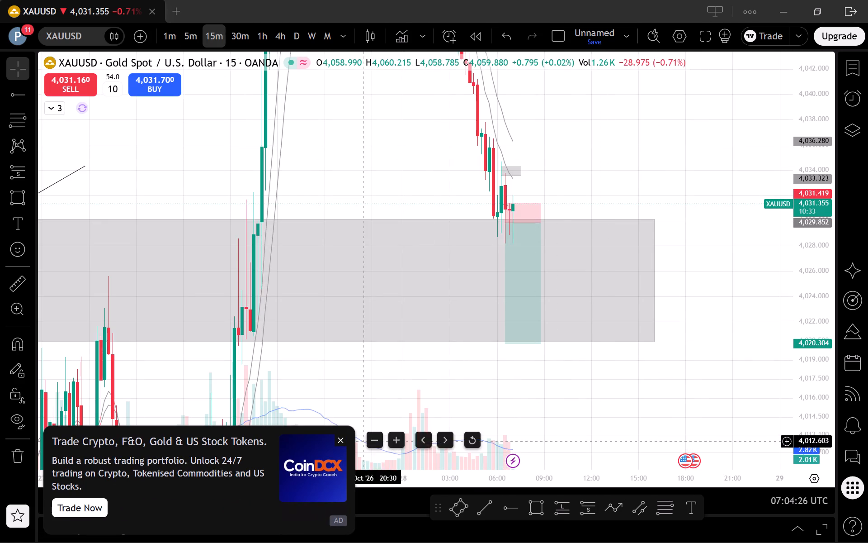
click(340, 440)
drag(815, 210, 815, 276)
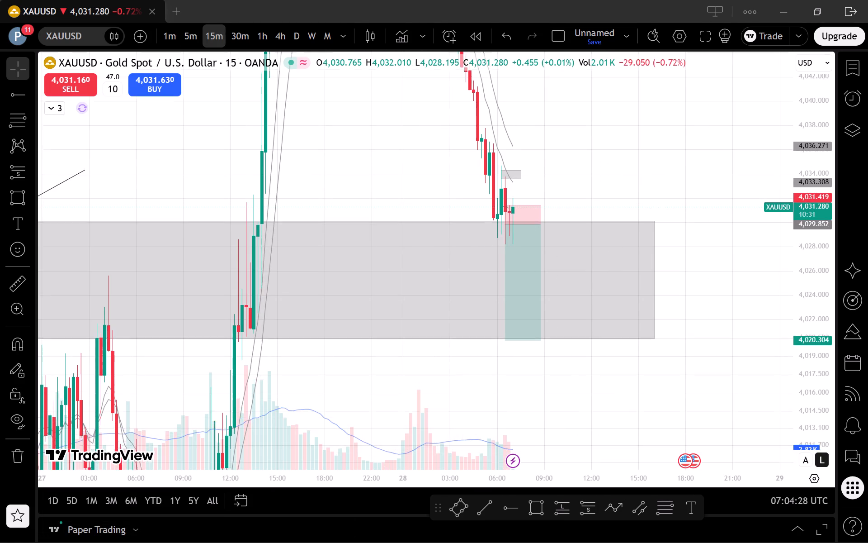
drag(815, 276, 802, 402)
scroll(738, 336, down, 1)
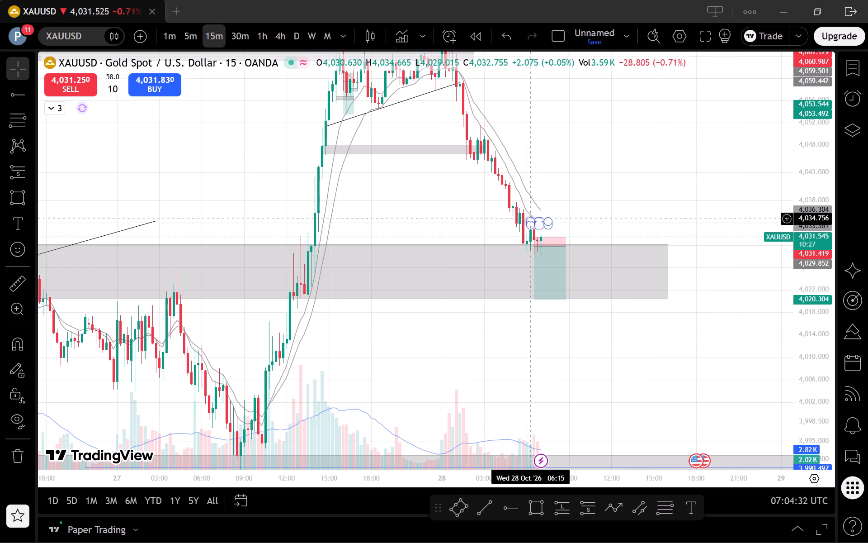
Examine the earlier rally, the full decline and the grey zones down to the 3,990.497 line on the 5-minute timeframe.
click(197, 33)
scroll(842, 271, down, 3)
scroll(682, 347, down, 2)
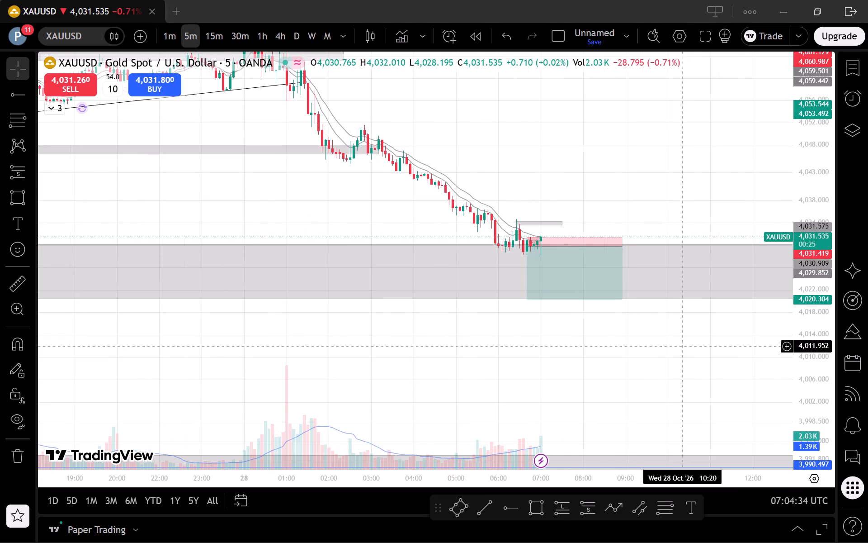
scroll(682, 347, down, 5)
scroll(682, 331, up, 1)
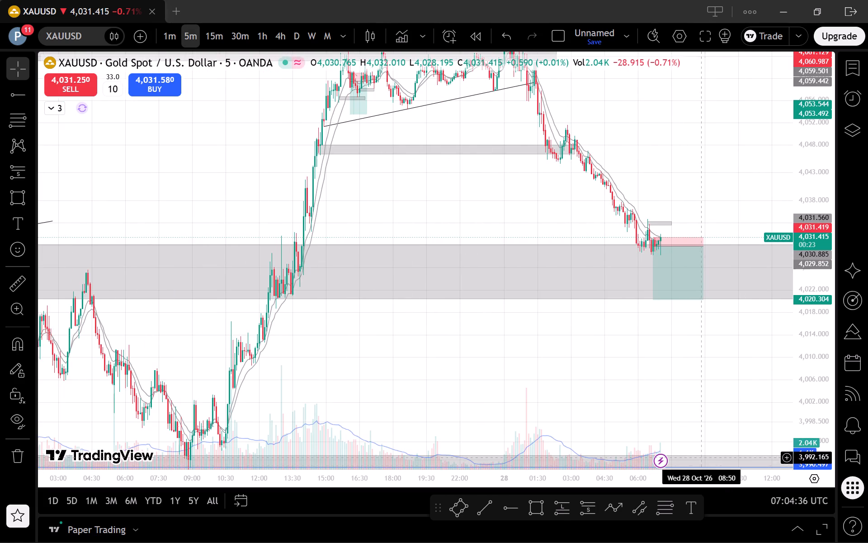
drag(707, 422, 646, 366)
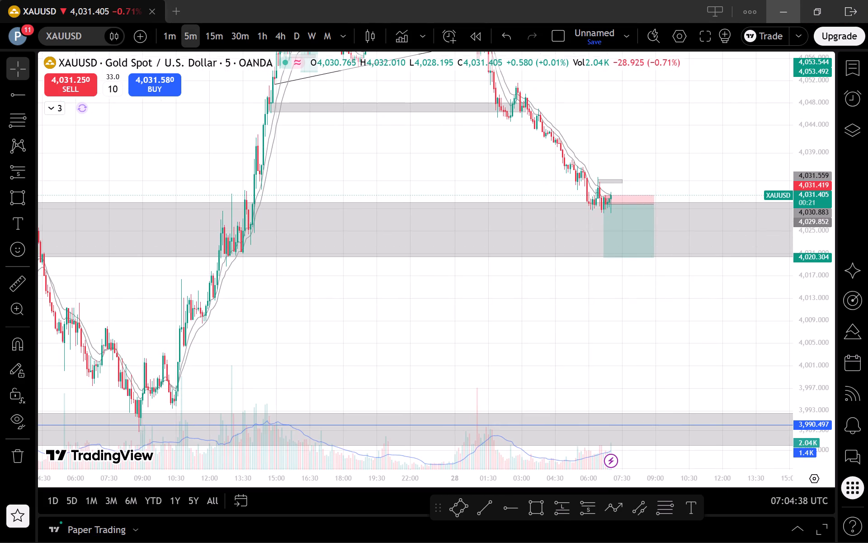
click(845, 10)
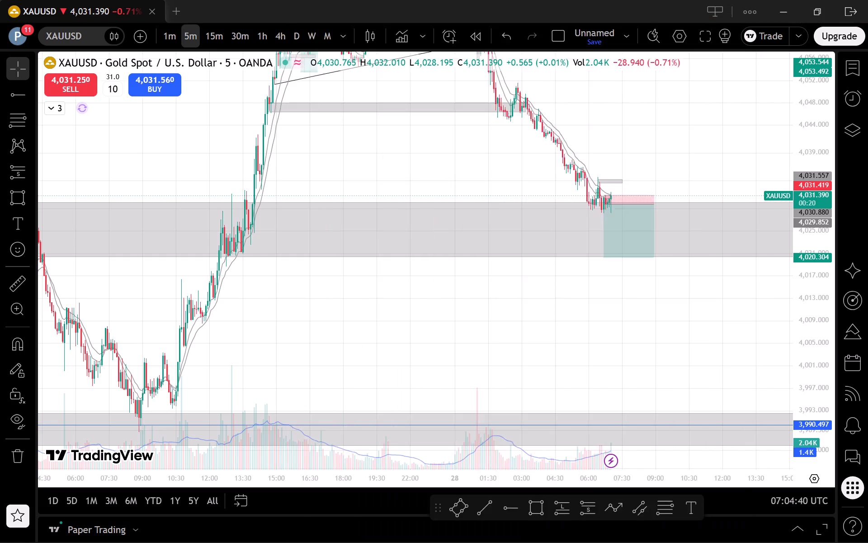
Switch to the Forex Factory calendar, reload it, and examine the scheduled economic events for Wednesday Oct 28 and Thursday Oct 29 against today's date.
click(726, 32)
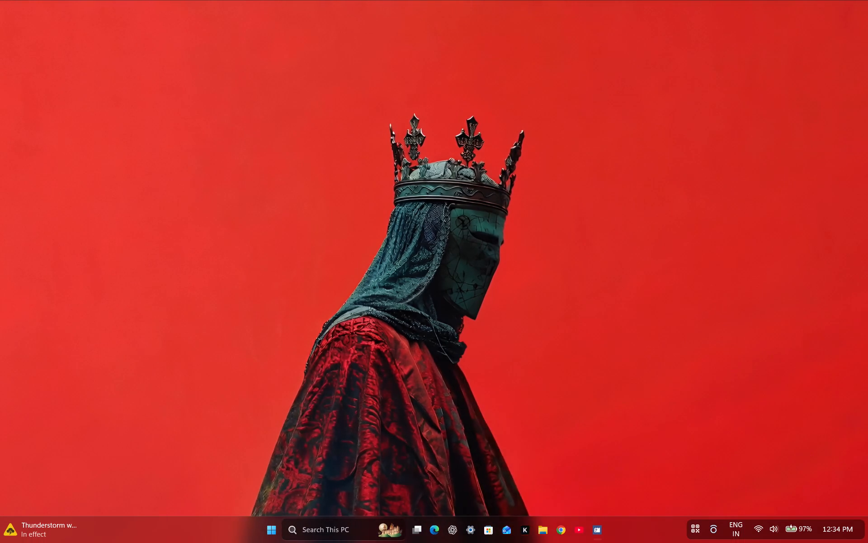
click(603, 527)
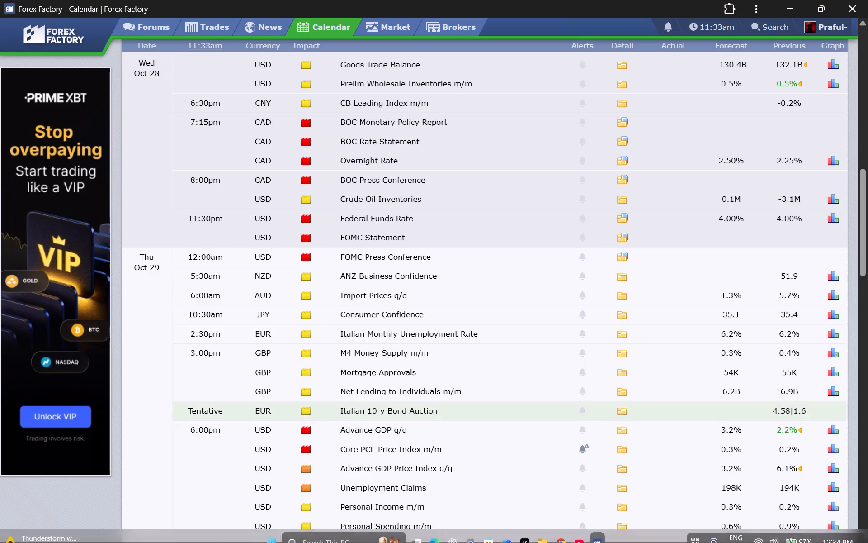
scroll(529, 222, down, 1)
scroll(530, 225, up, 1)
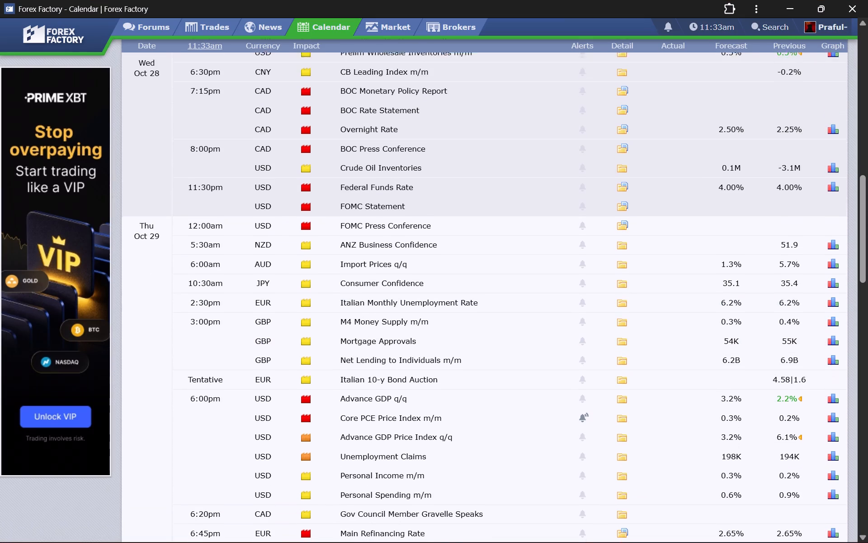
key(ctrl+r)
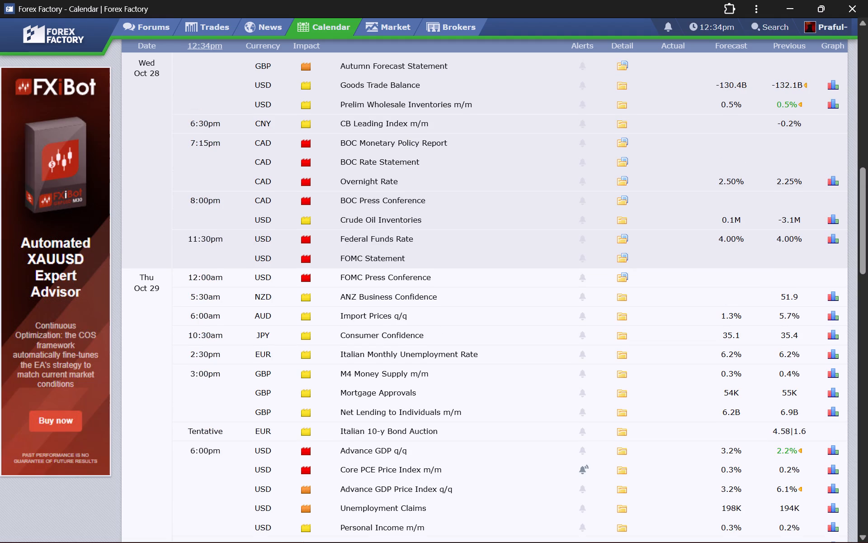
scroll(453, 316, down, 2)
click(840, 528)
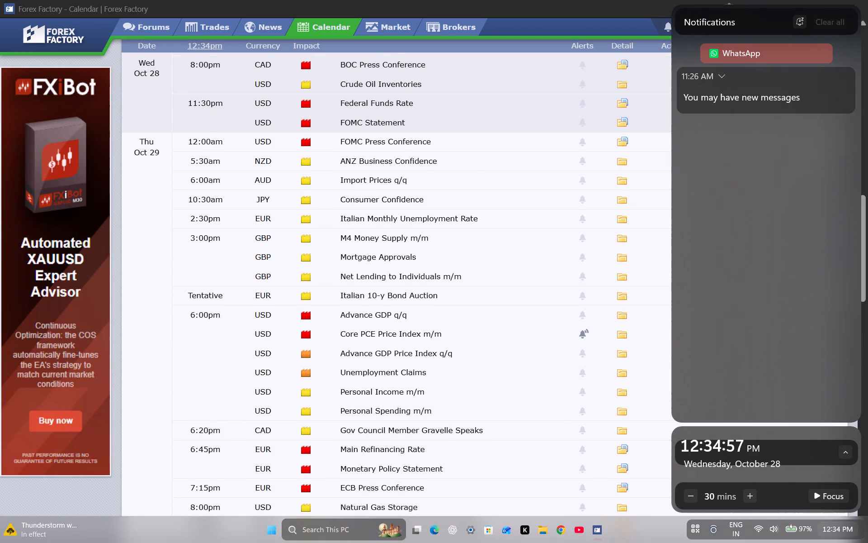
click(840, 528)
scroll(426, 186, up, 3)
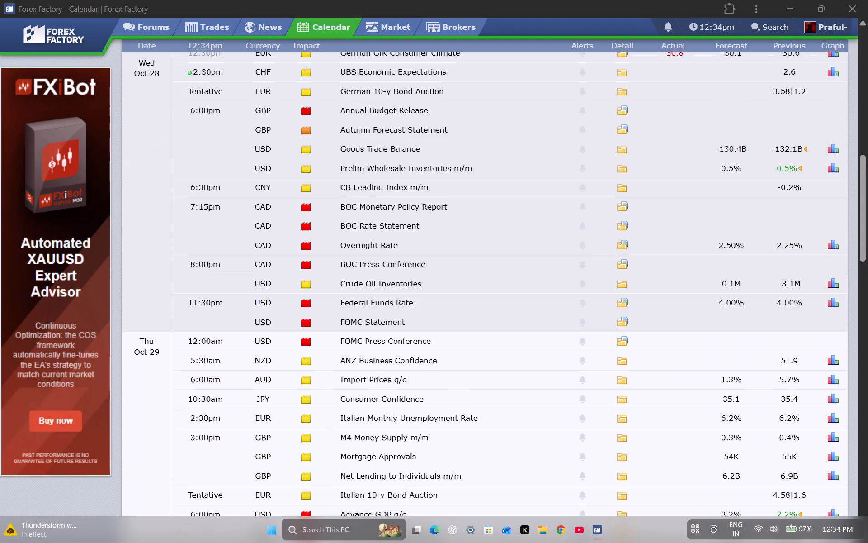
scroll(426, 186, up, 2)
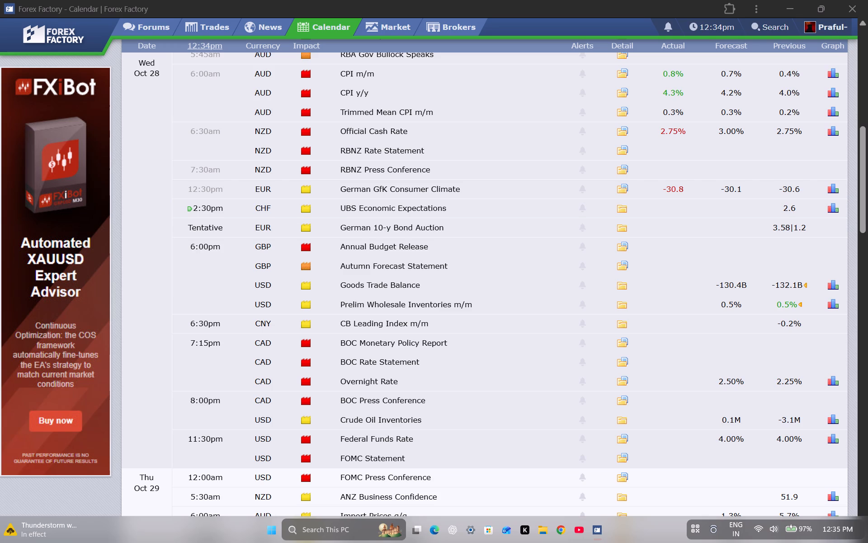
scroll(320, 307, down, 1)
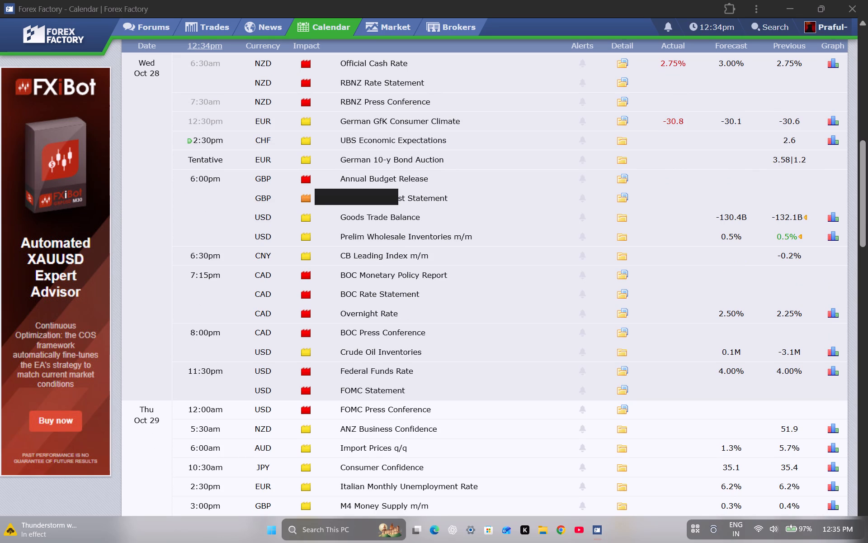
scroll(342, 237, down, 1)
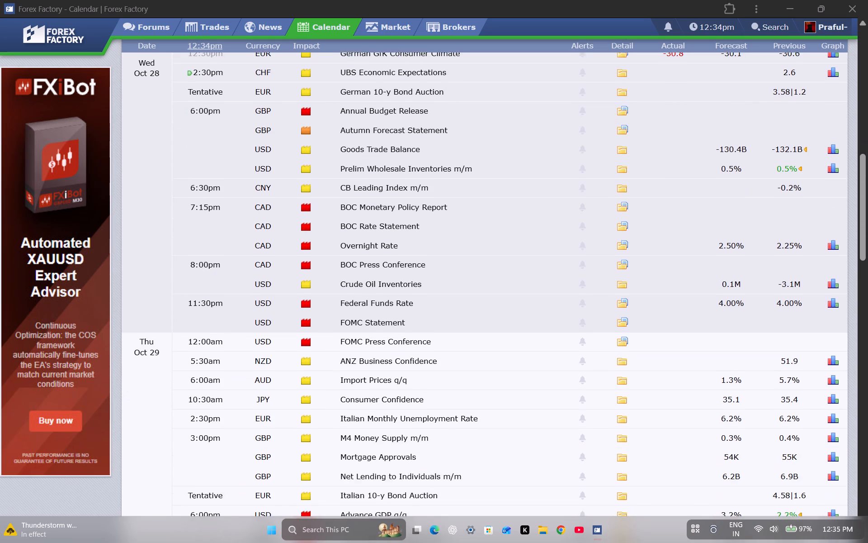